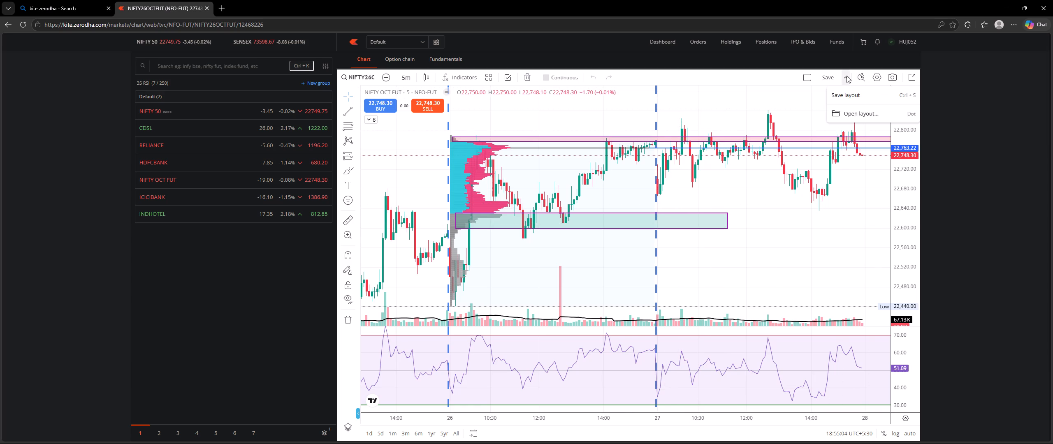
Open the list of saved chart layouts for the NIFTY OCT FUT chart.
click(850, 116)
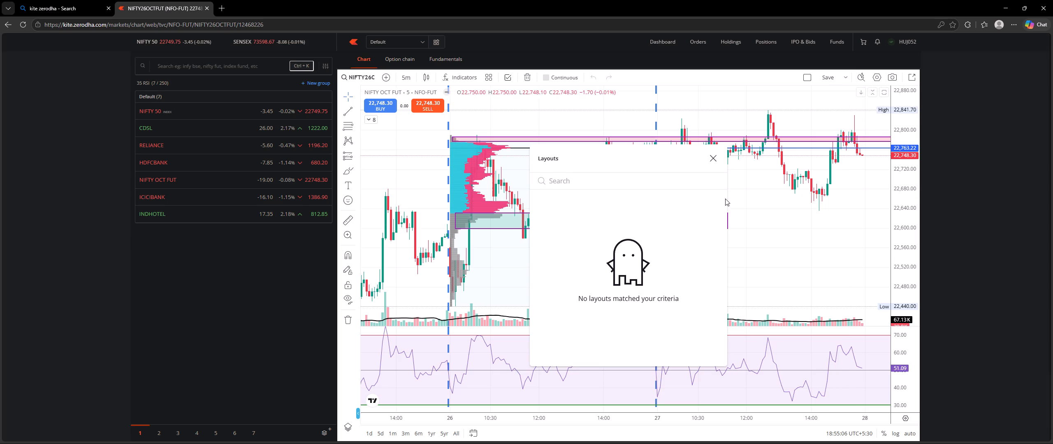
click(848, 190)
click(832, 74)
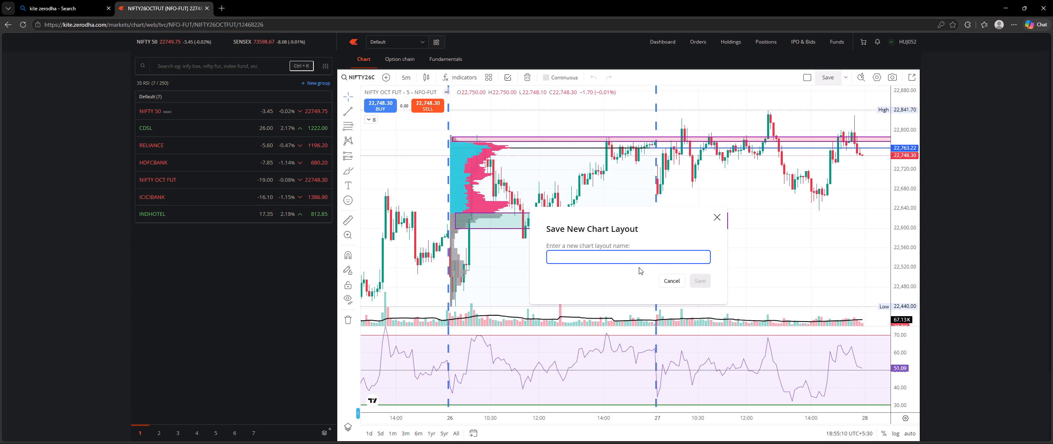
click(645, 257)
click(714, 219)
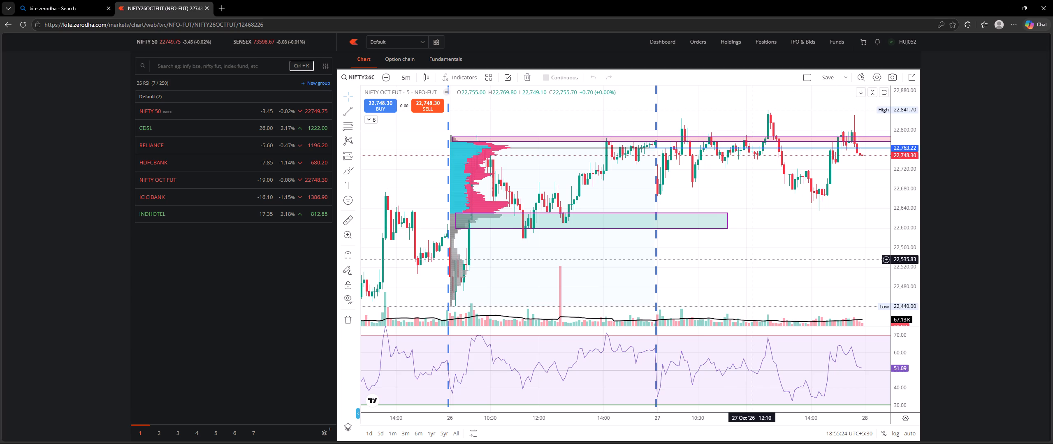
Delete the fixed range volume profile anchored at the 26 Oct session.
scroll(717, 267, down, 2)
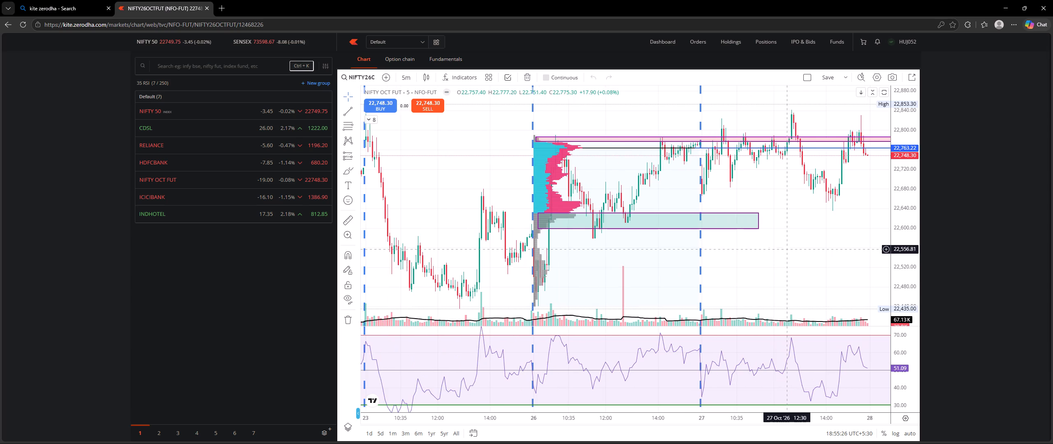
drag(789, 246, 702, 272)
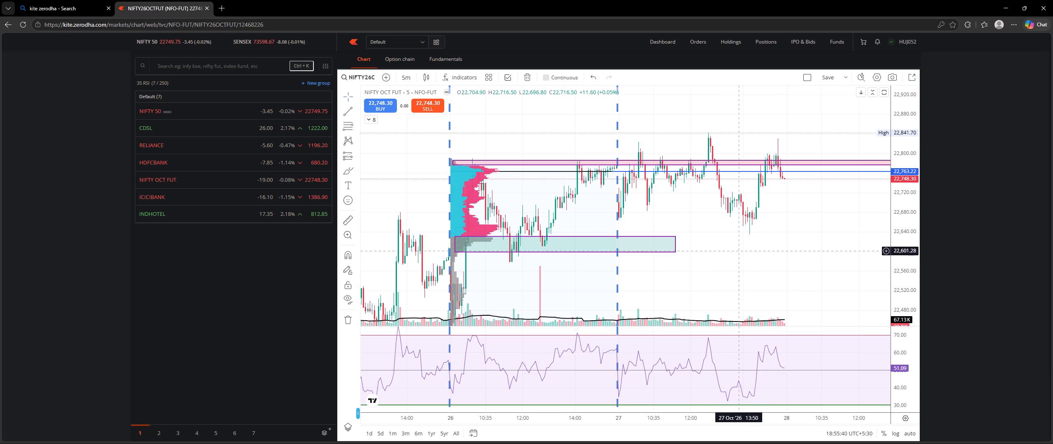
scroll(739, 252, up, 1)
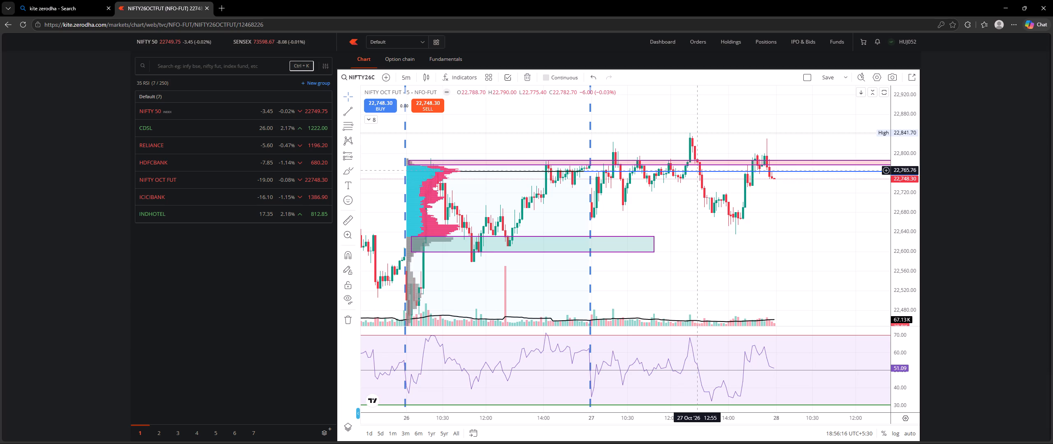
click(413, 209)
click(696, 98)
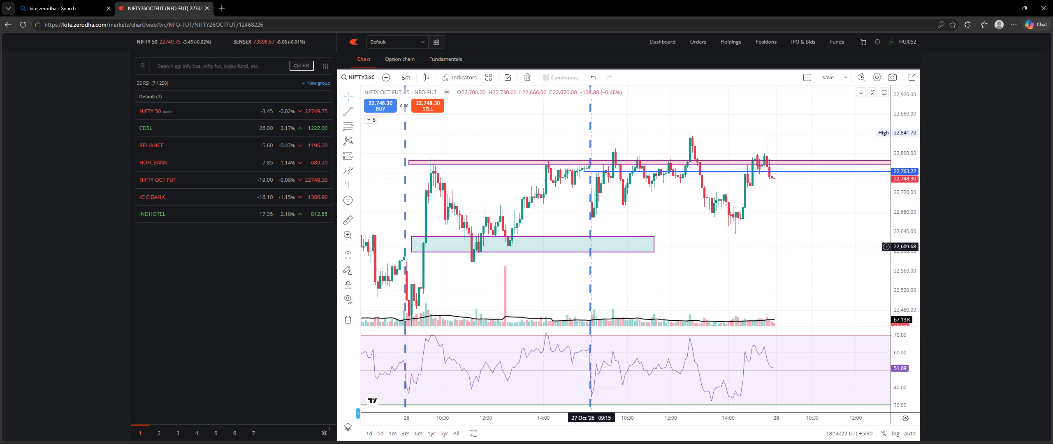
Delete the teal rectangle near 22,600–22,630 and the pink rectangle near 22,777–22,786.
click(604, 236)
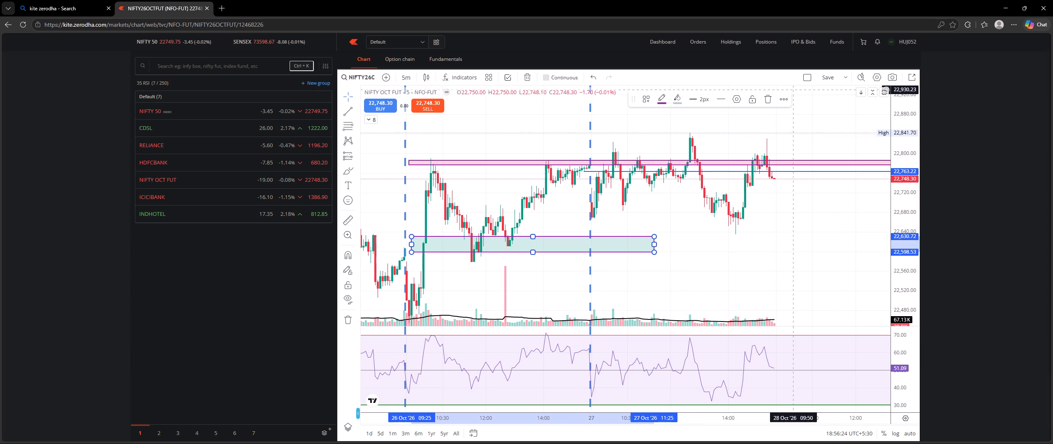
click(767, 99)
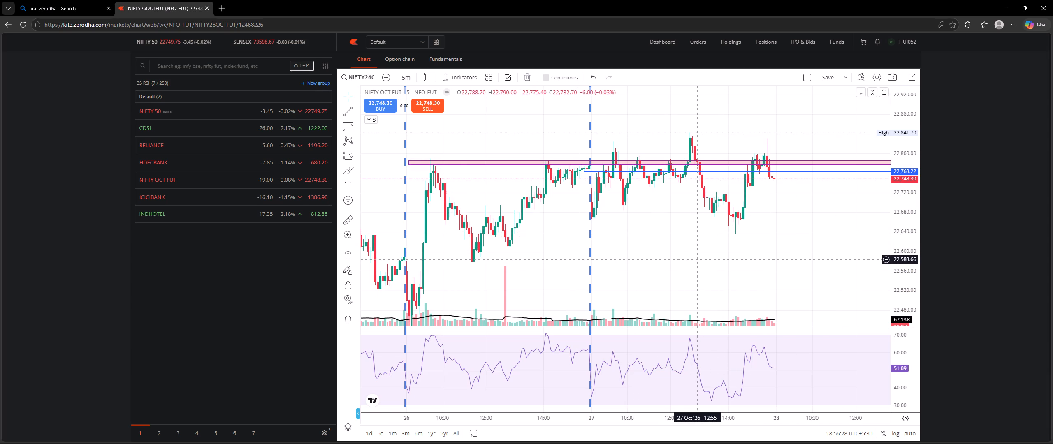
click(495, 161)
click(763, 102)
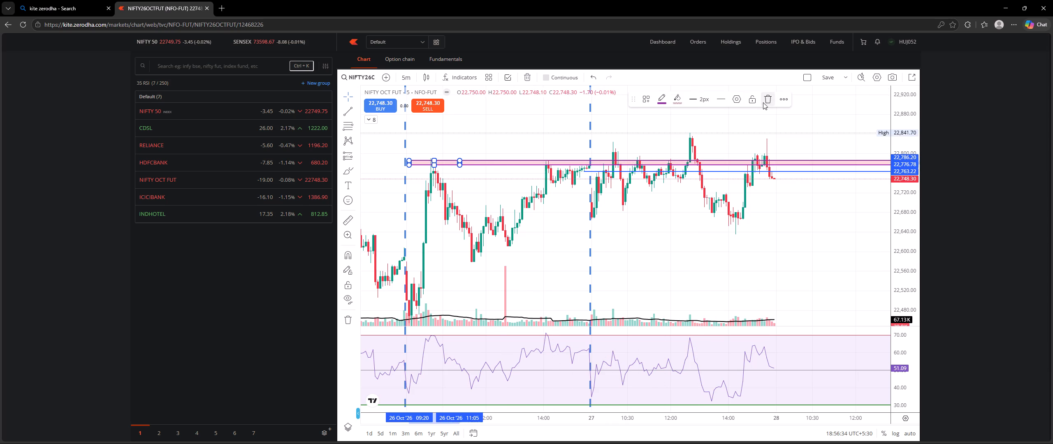
Delete the blue horizontal ray at 22,763.22.
scroll(645, 201, up, 3)
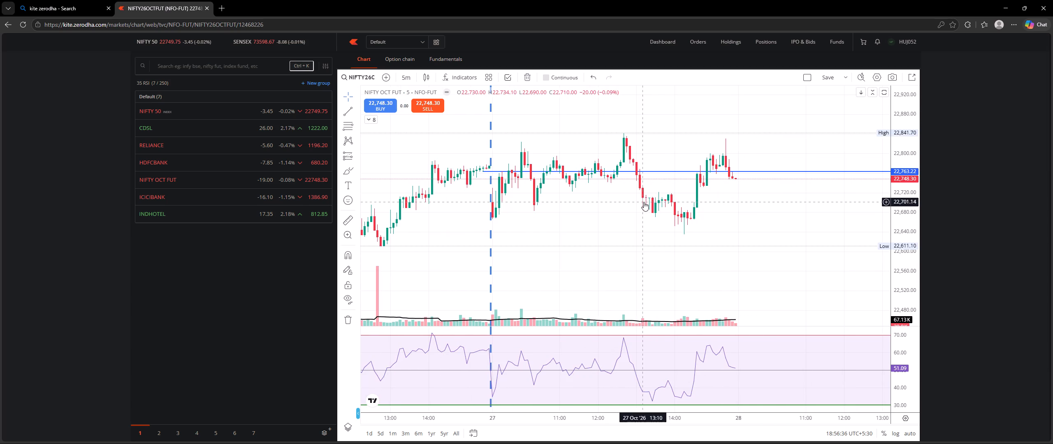
click(746, 170)
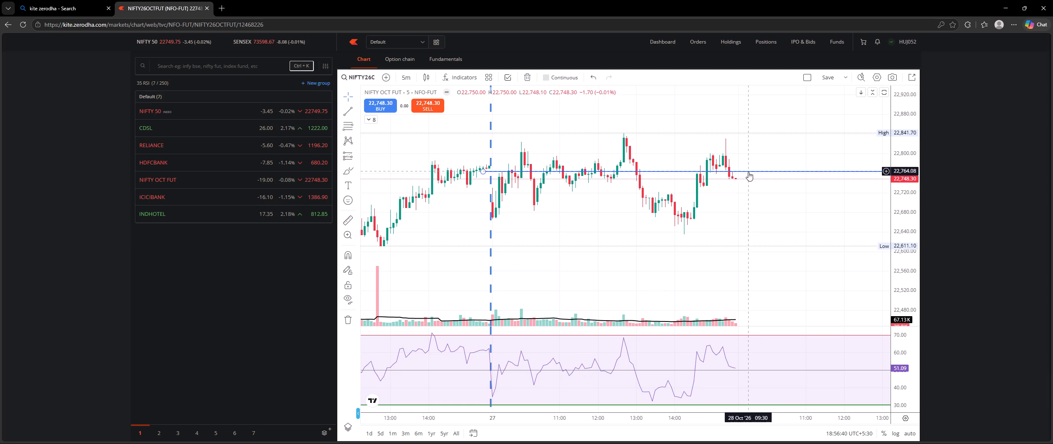
click(748, 171)
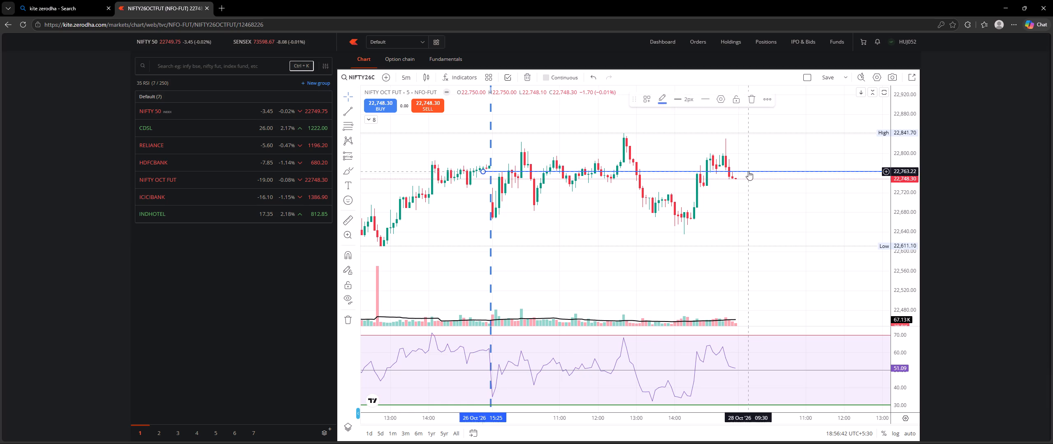
click(749, 98)
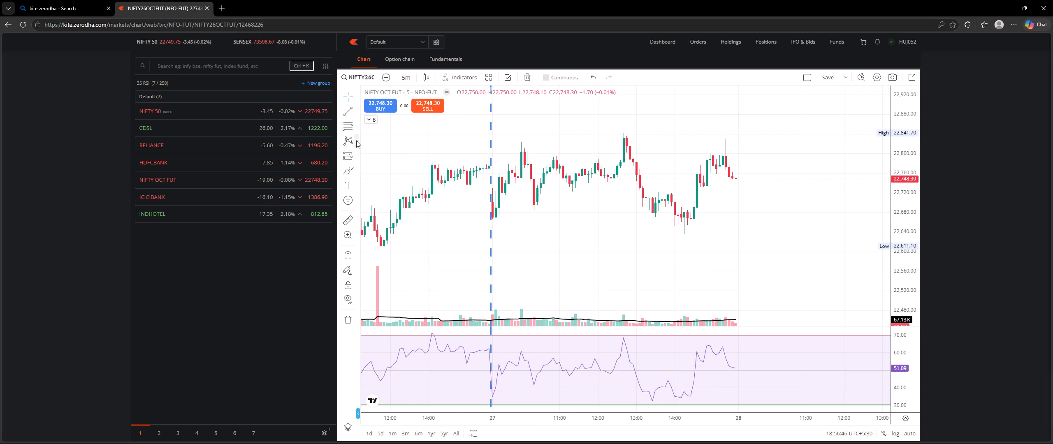
Draw a Fixed Range Volume Profile covering the 27 Oct session from 09:15 to 15:35.
click(357, 157)
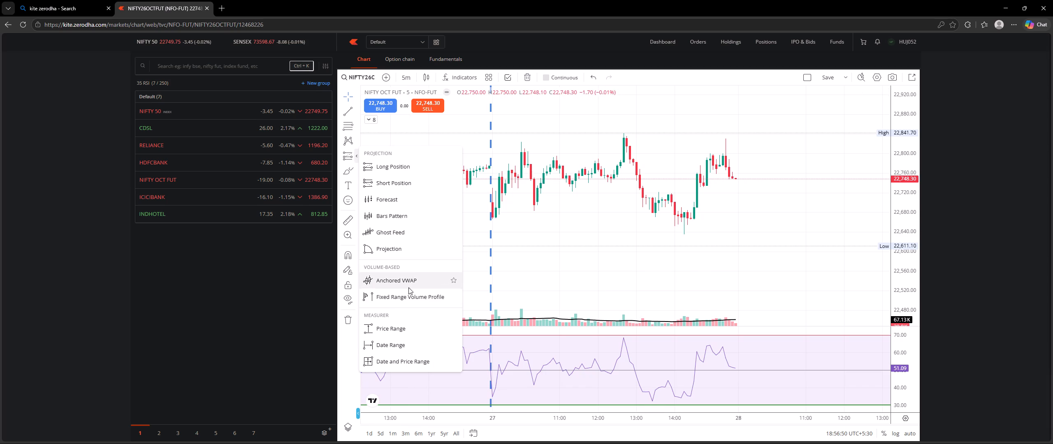
click(398, 298)
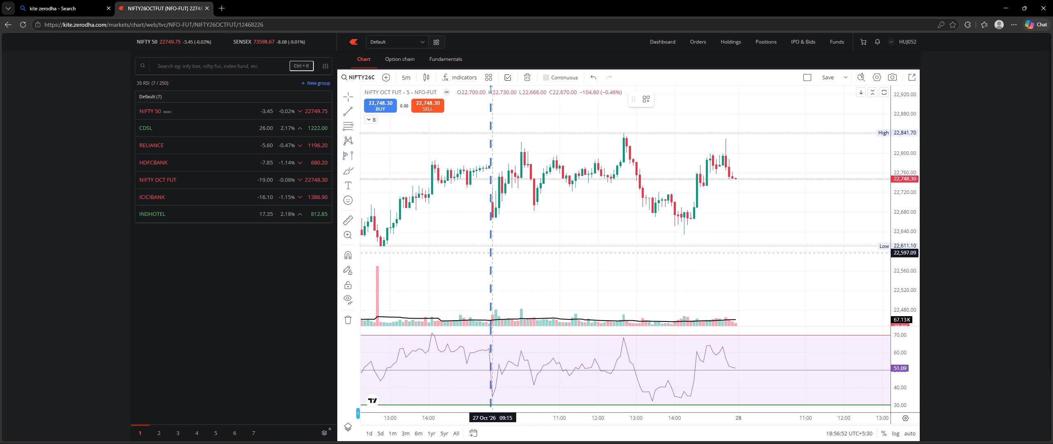
click(494, 252)
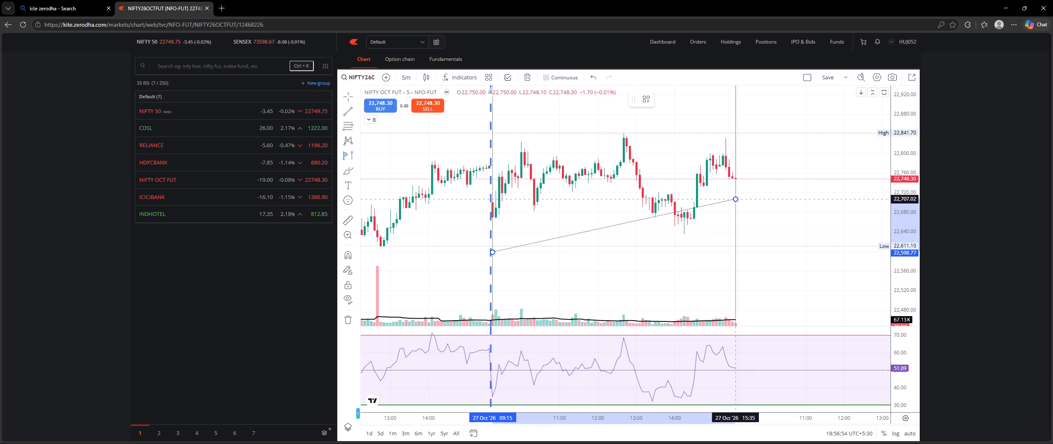
click(736, 199)
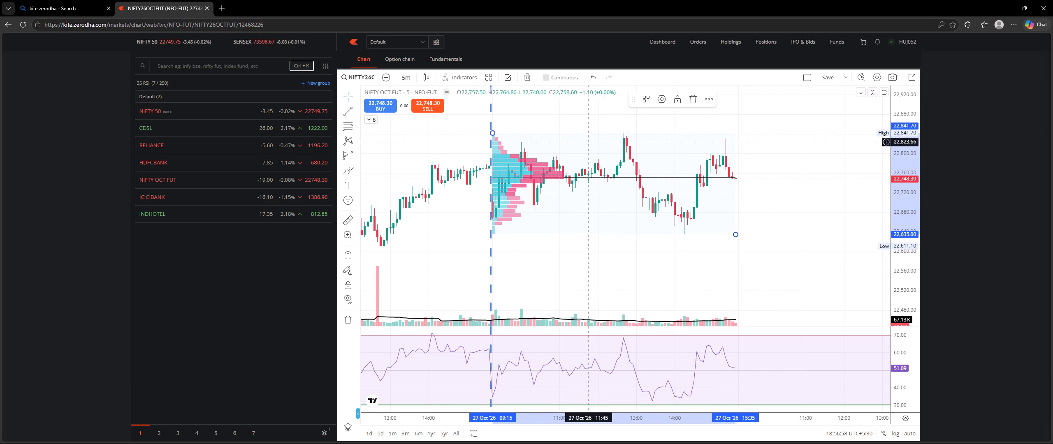
Set the new volume profile's row size to 1000.
click(500, 150)
right_click(500, 150)
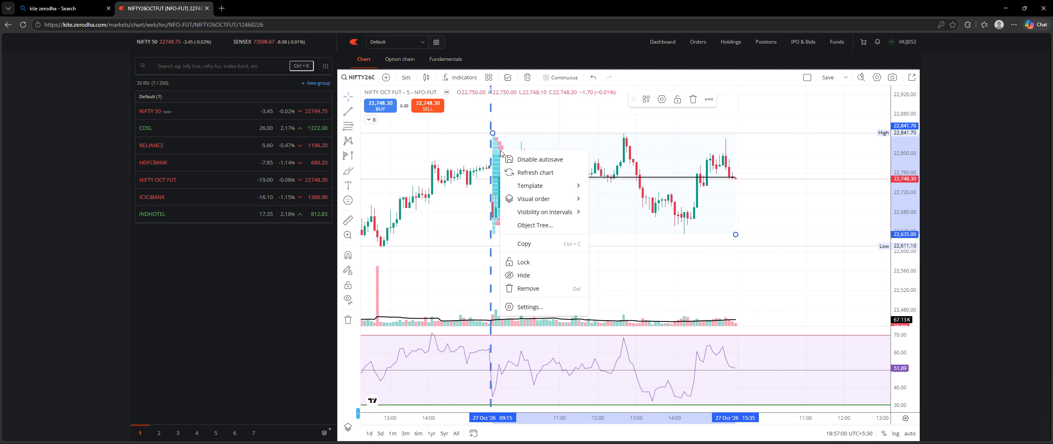
click(525, 310)
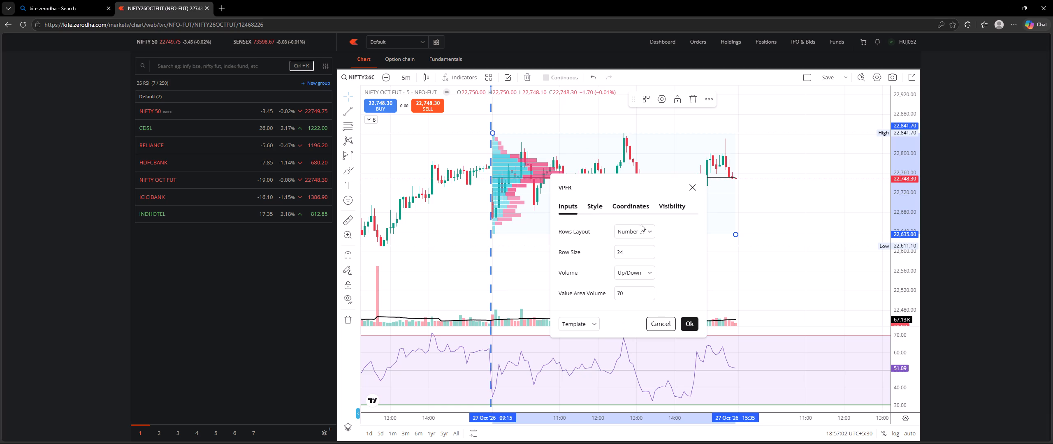
drag(638, 256, 592, 255)
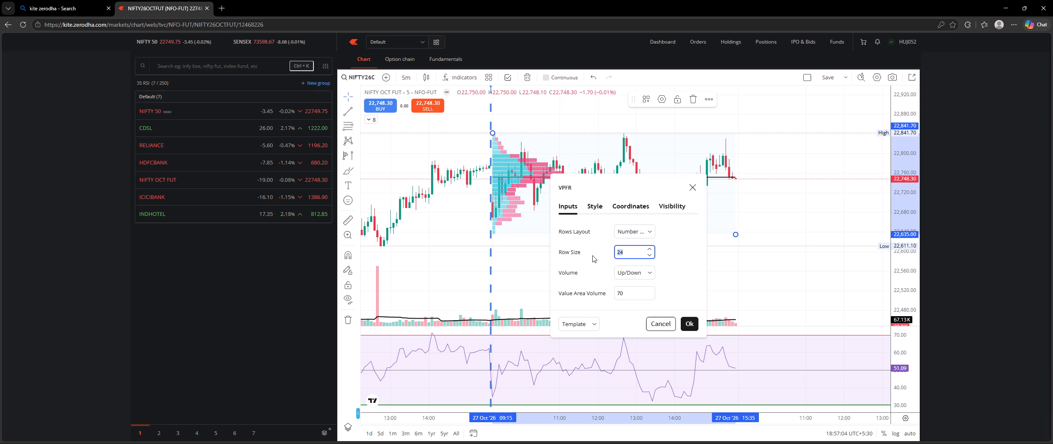
key(1)
text(000)
Change the volume profile's Up Volume and Down Volume colours to grey and apply the settings.
click(594, 206)
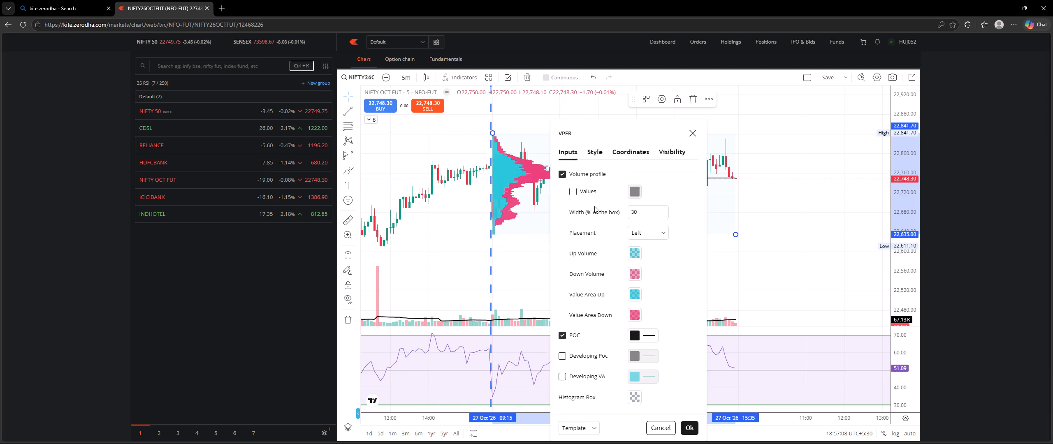
click(633, 255)
click(672, 270)
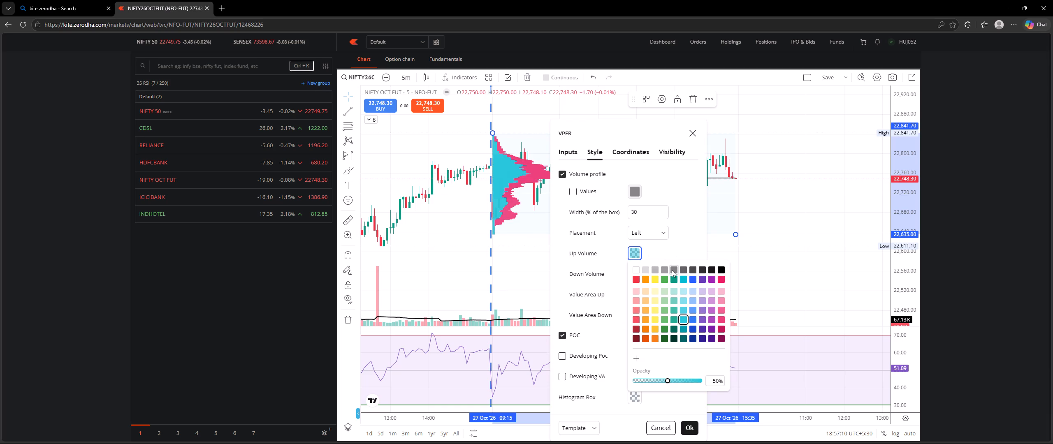
click(668, 252)
click(635, 276)
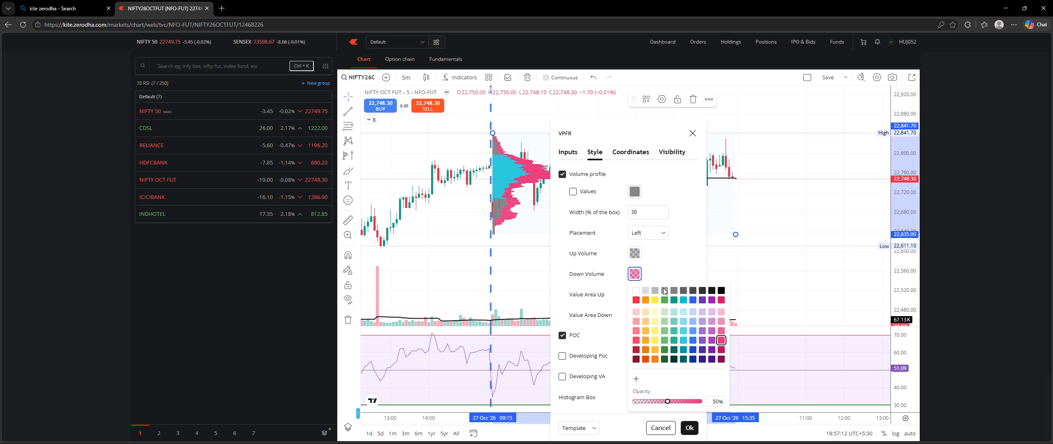
click(663, 292)
click(688, 240)
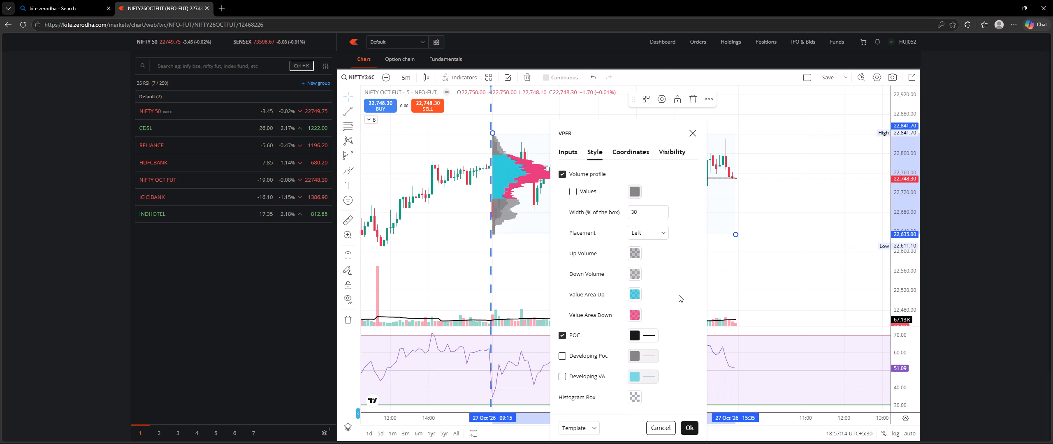
click(689, 428)
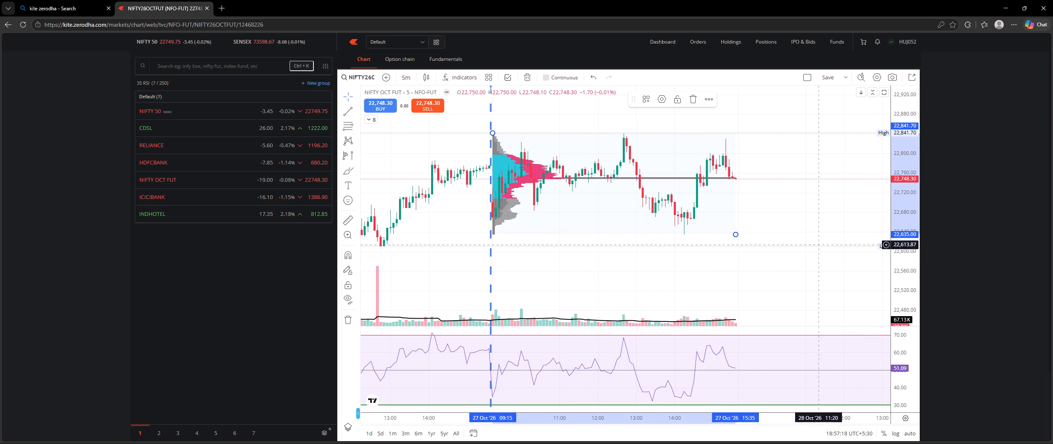
Draw a rectangle over the profile's upper grey zone, about 22,797 to 22,839, from 27 Oct 09:20 to 28 Oct 11:30.
scroll(817, 243, up, 2)
scroll(800, 240, down, 1)
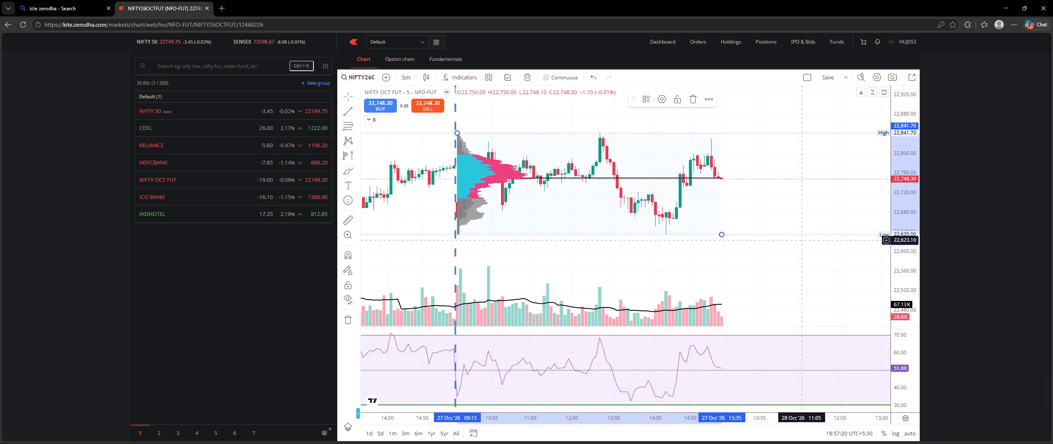
scroll(907, 166, up, 5)
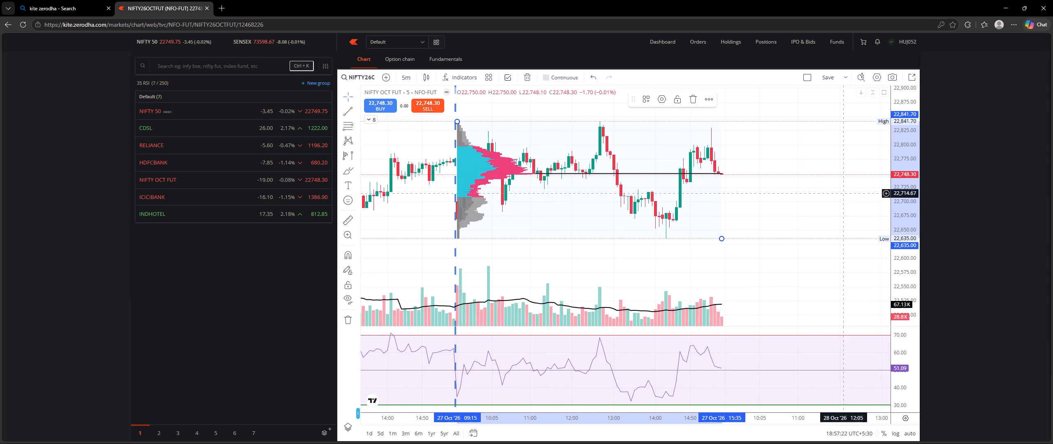
drag(814, 211, 859, 261)
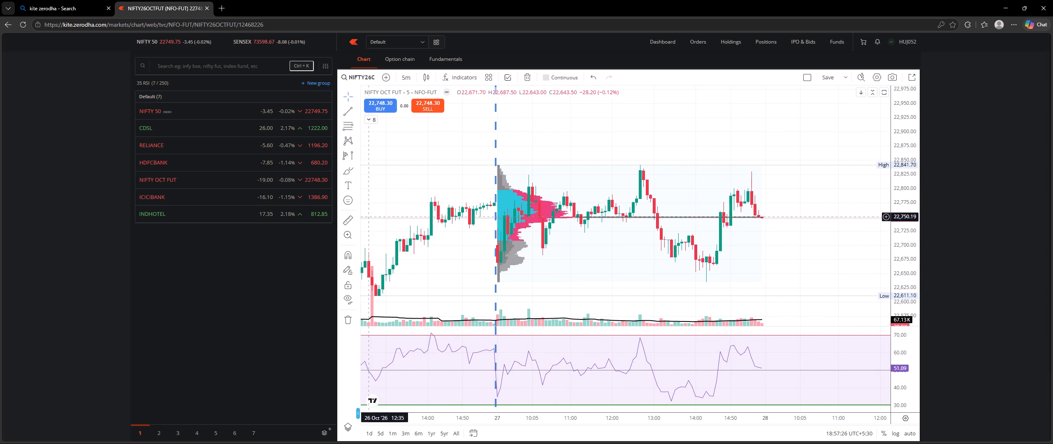
click(357, 174)
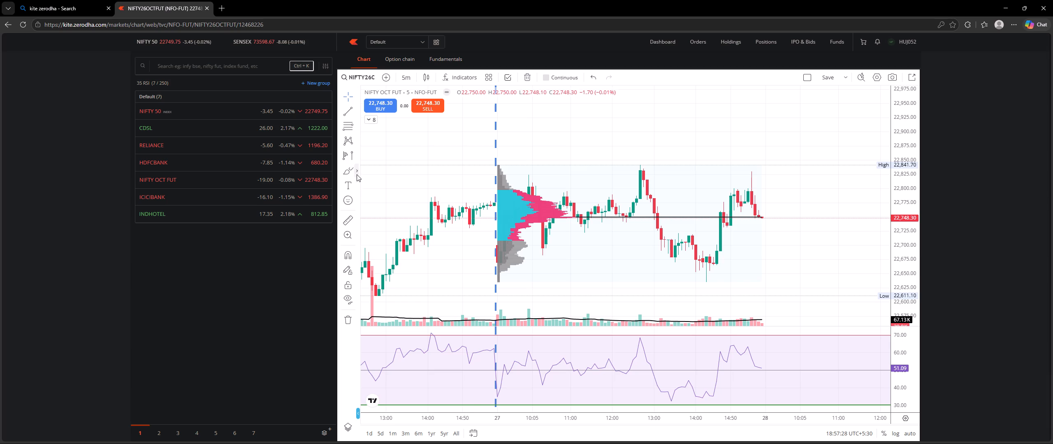
click(375, 283)
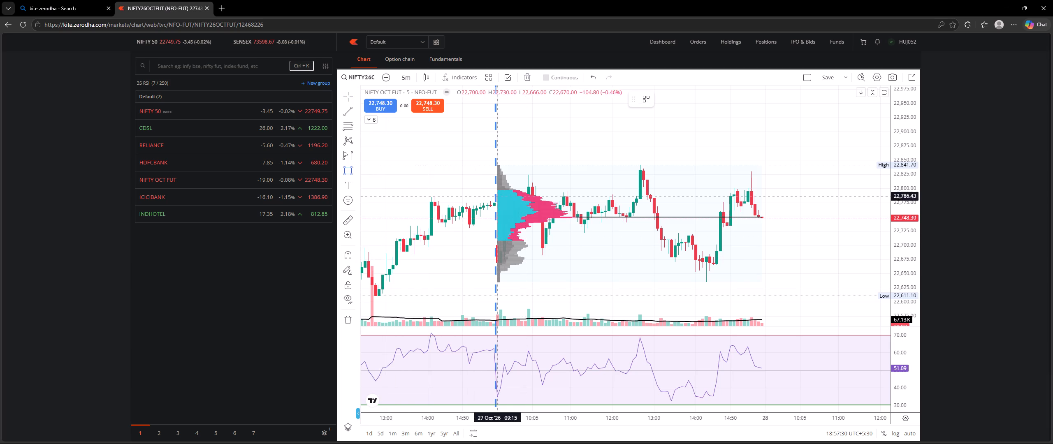
drag(501, 190, 501, 166)
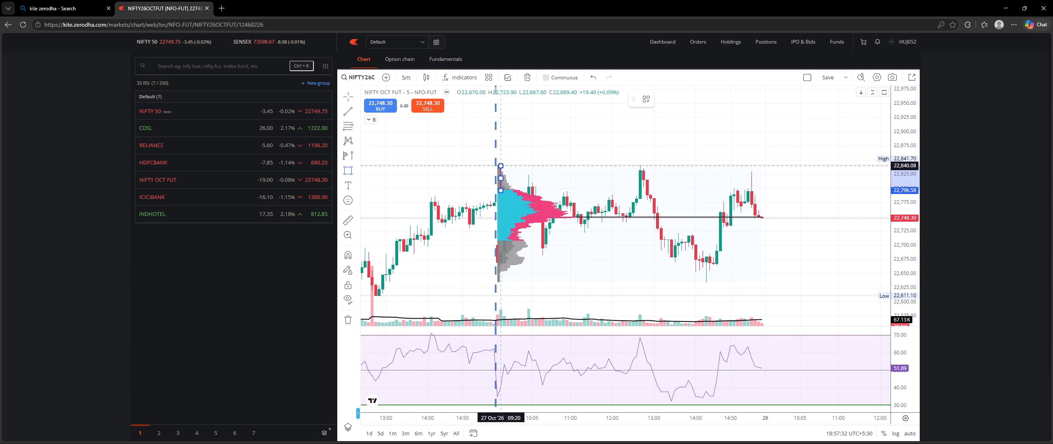
drag(501, 166, 779, 166)
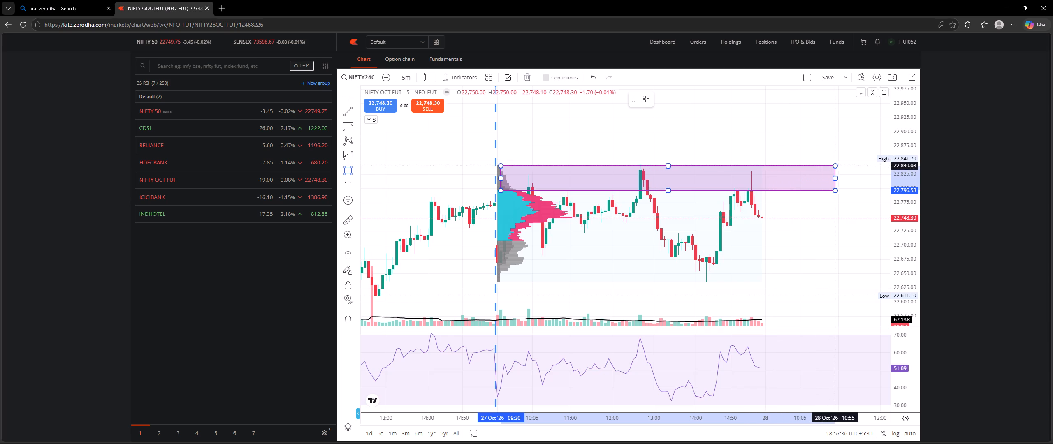
click(860, 166)
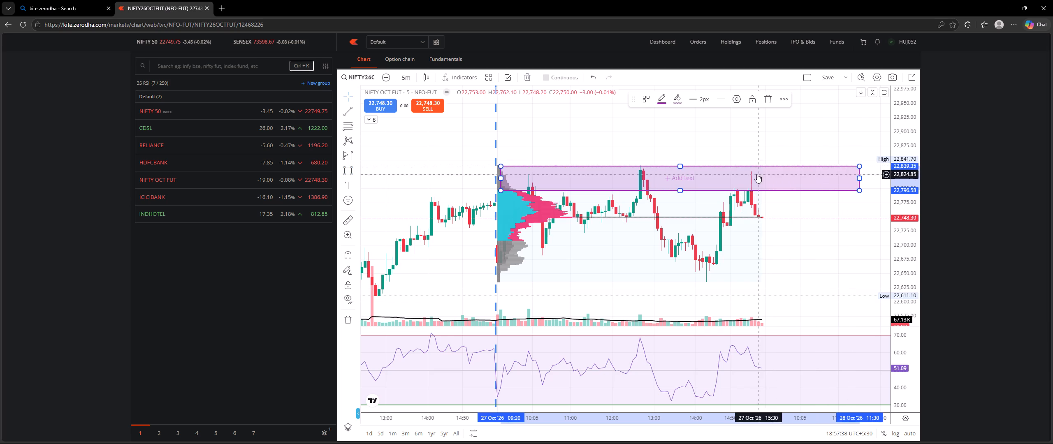
Extend the upper zone rectangle to the right and apply the setting.
click(727, 169)
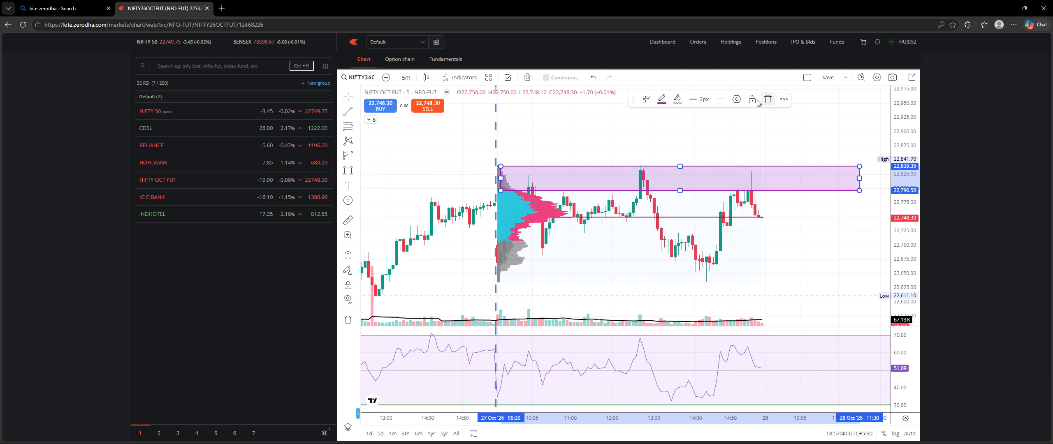
click(737, 100)
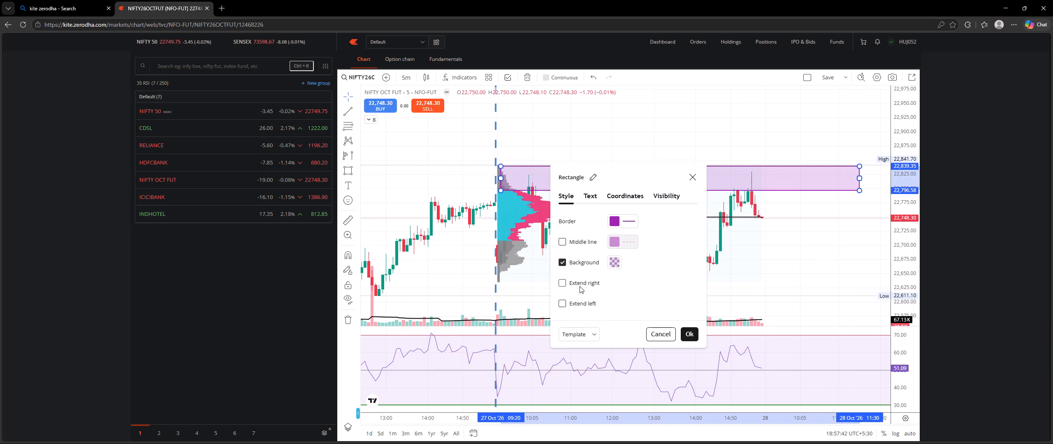
click(580, 284)
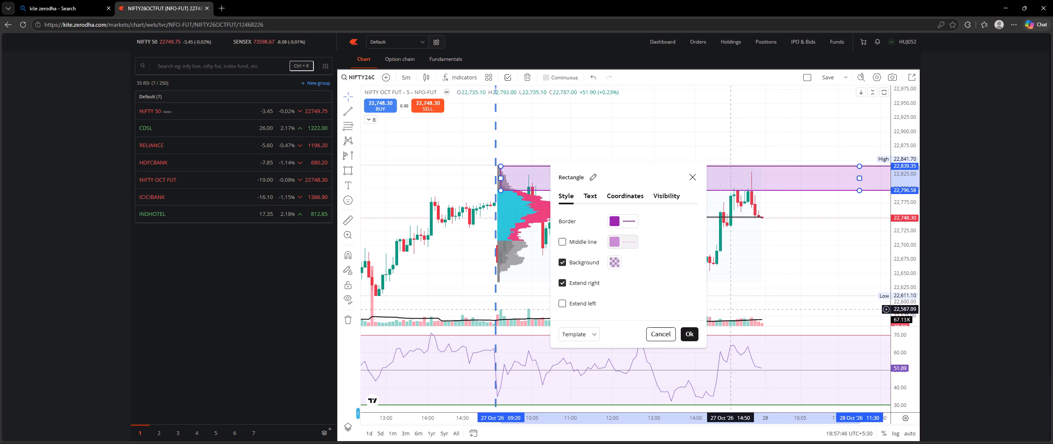
click(693, 332)
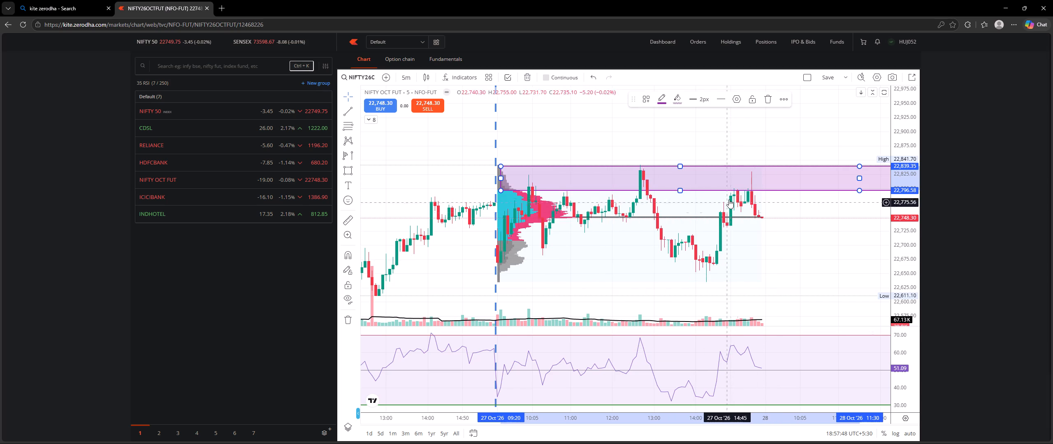
Change the upper zone rectangle's background fill to red.
right_click(729, 172)
click(707, 178)
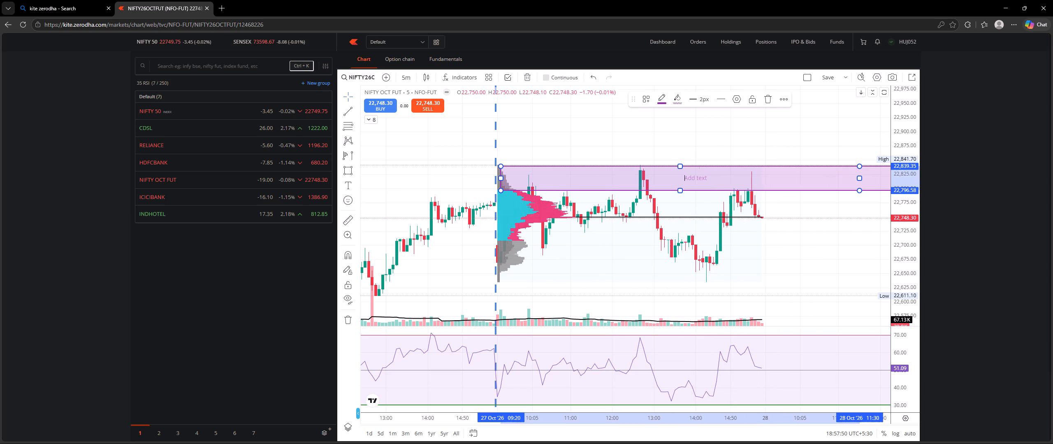
click(675, 106)
click(678, 129)
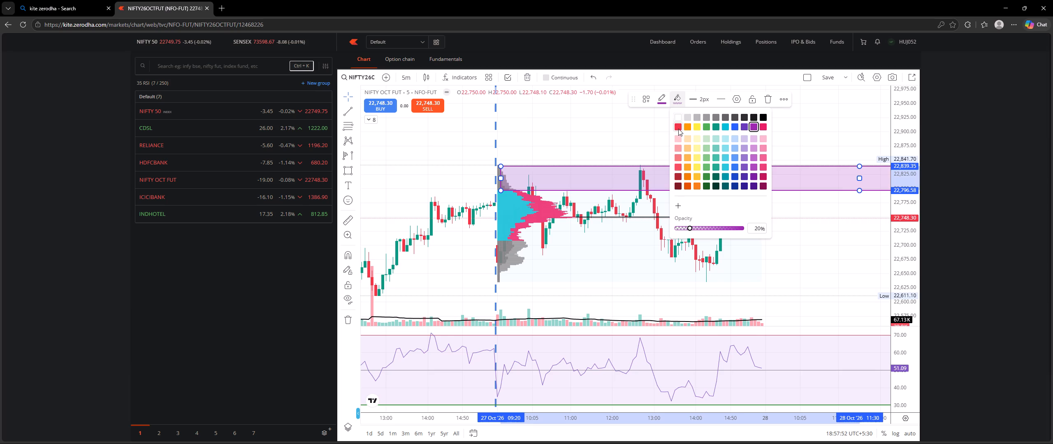
click(788, 235)
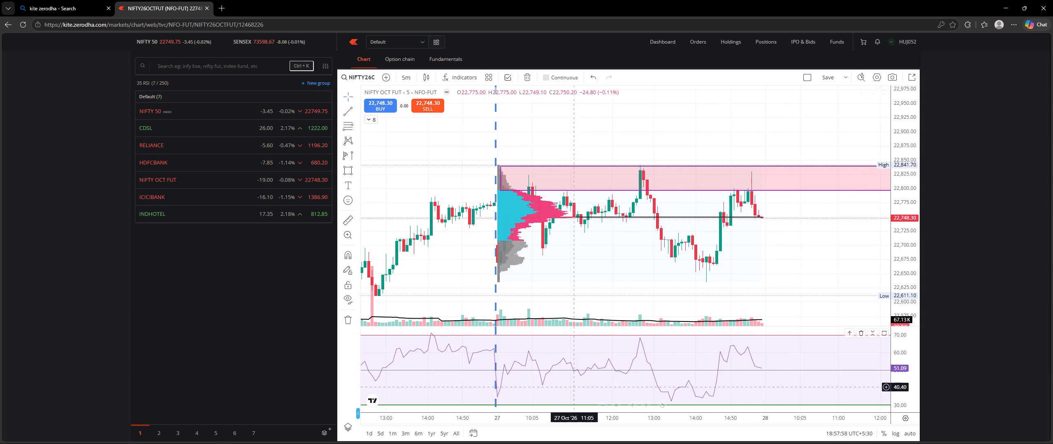
Draw a second rectangle over the profile's lower grey zone, about 22,655 to 22,707, starting near 27 Oct 09:30.
click(349, 168)
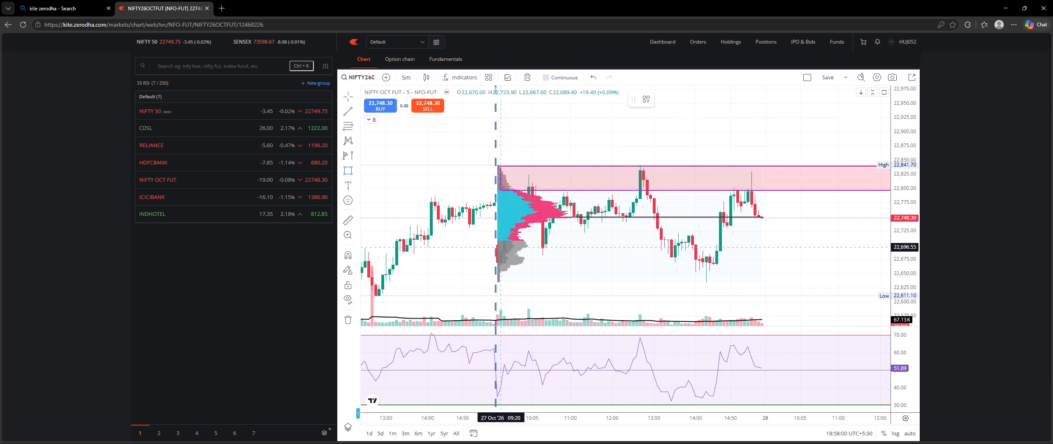
click(514, 241)
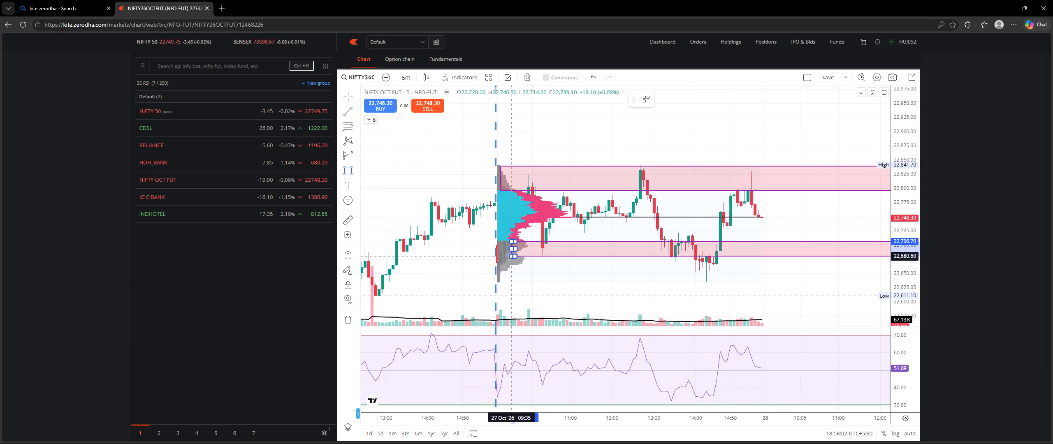
click(508, 271)
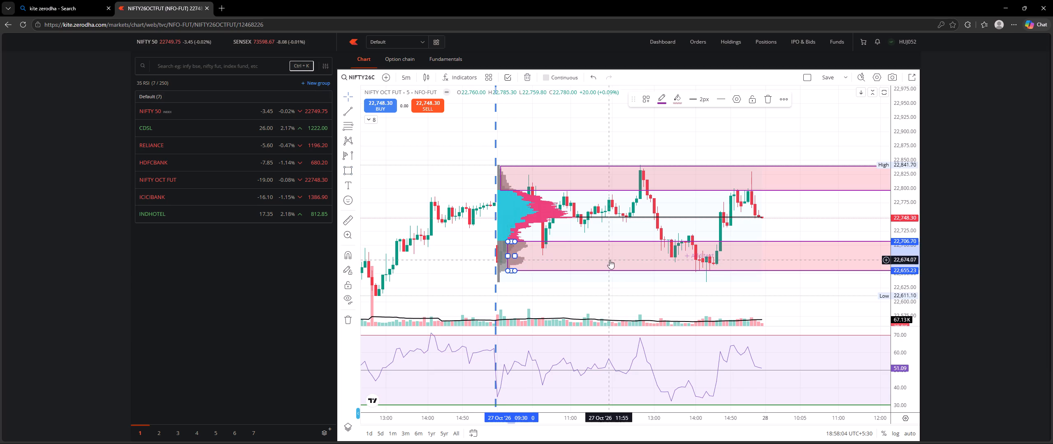
click(617, 258)
Change the lower zone rectangle's background fill to green.
right_click(616, 258)
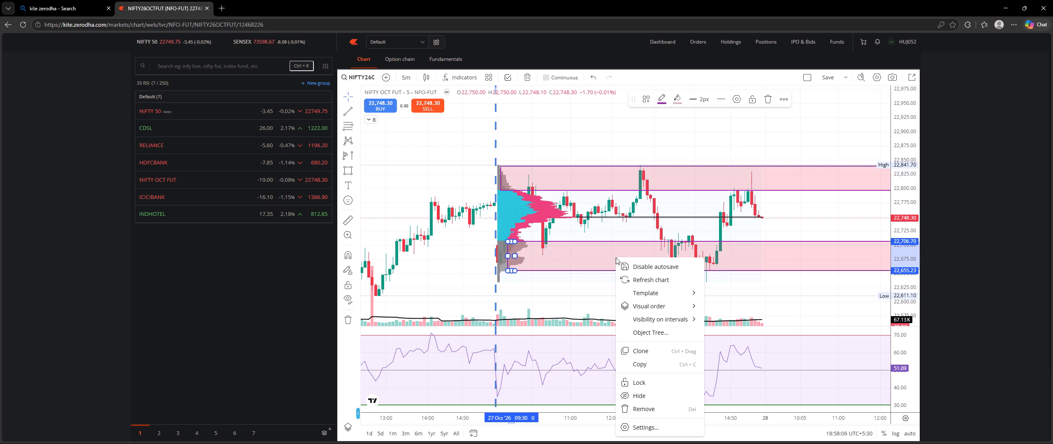
click(596, 252)
click(680, 101)
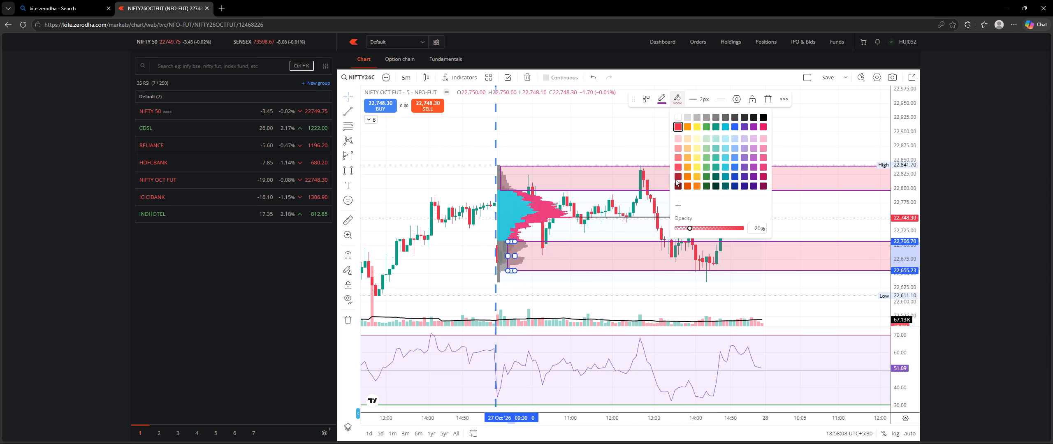
click(709, 125)
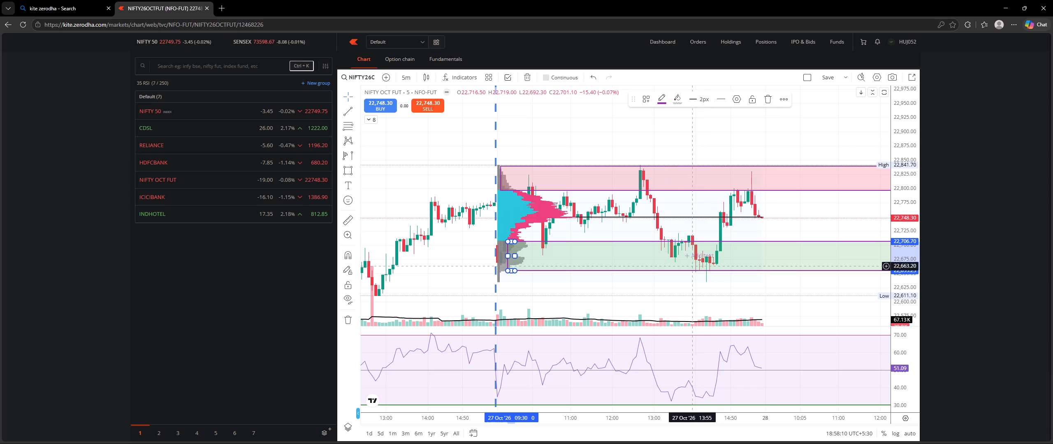
click(681, 290)
Lower the top edge of the red zone rectangle to about 22,830.
scroll(907, 213, up, 4)
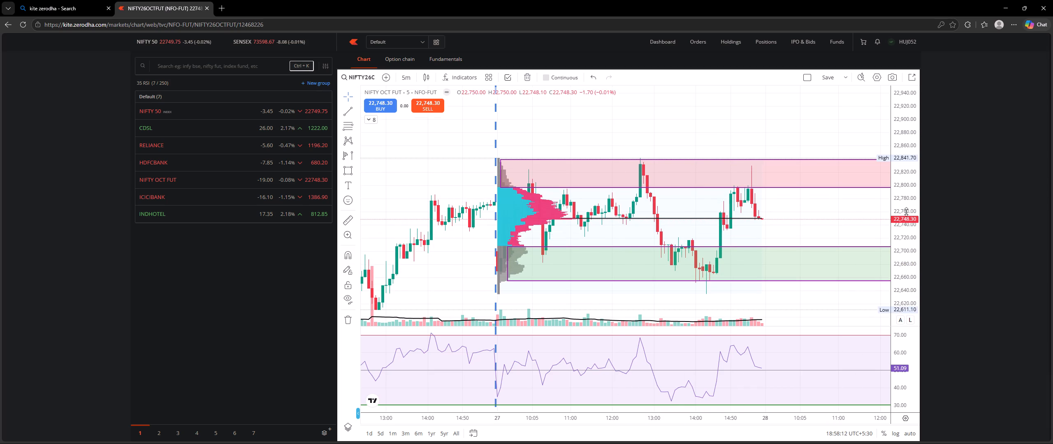
scroll(906, 212, up, 4)
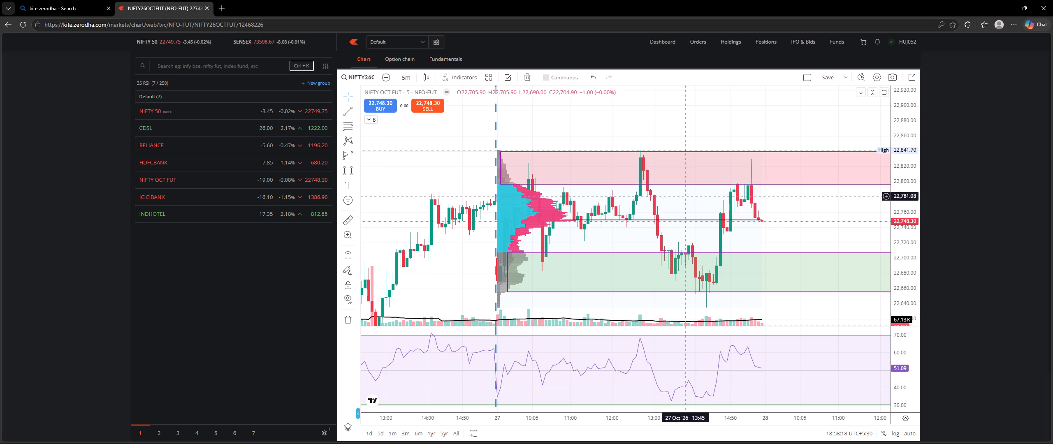
drag(501, 153, 500, 161)
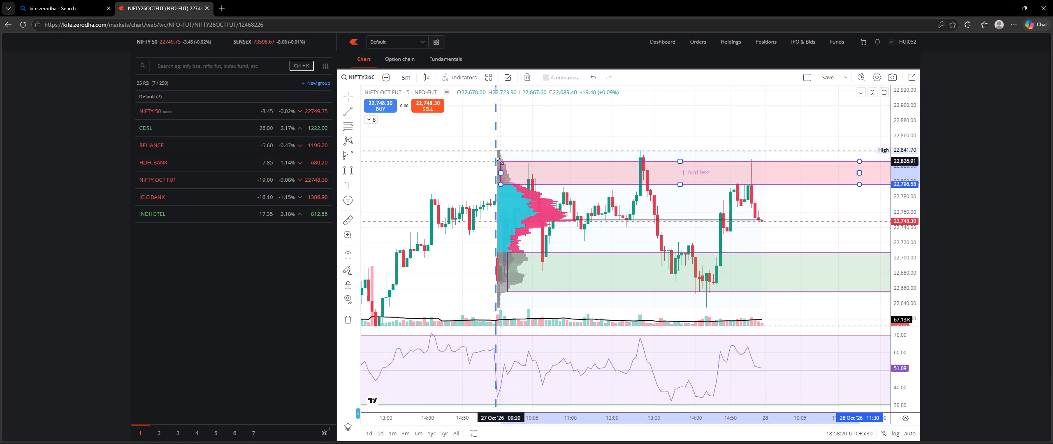
drag(500, 161, 501, 164)
click(600, 121)
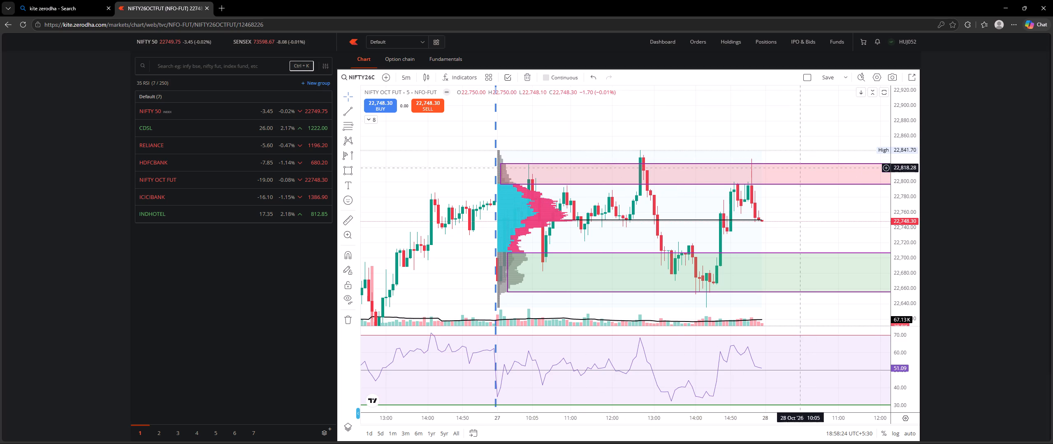
drag(501, 164, 500, 161)
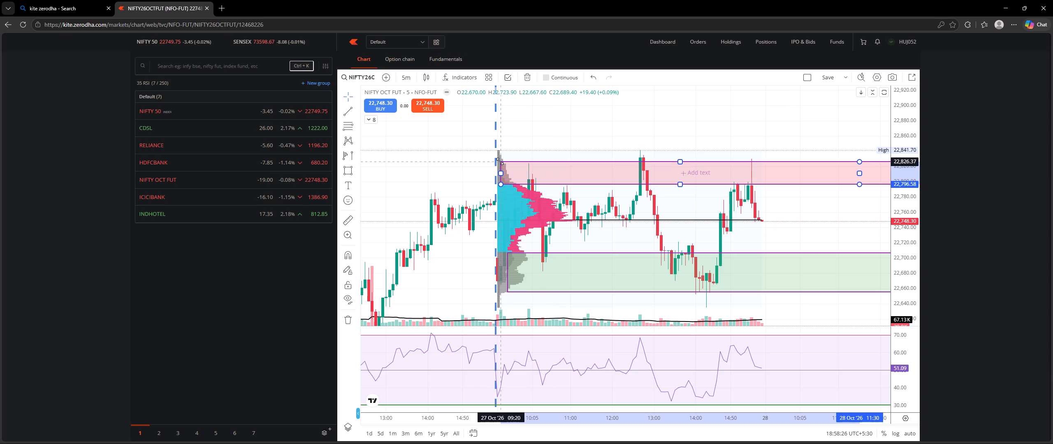
drag(500, 161, 501, 158)
click(703, 124)
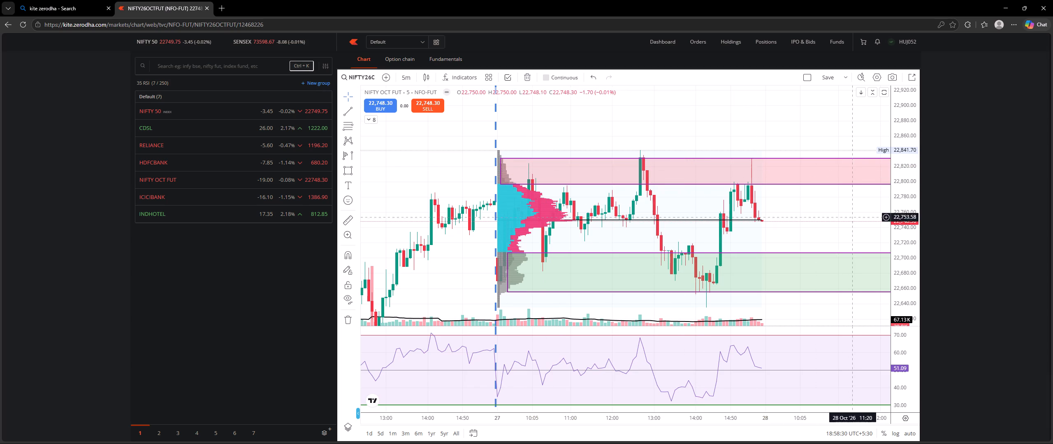
Place a horizontal ray on the profile's black point of control line at 22,749.87, starting at 27 Oct 15:20.
scroll(849, 243, up, 4)
scroll(823, 250, down, 2)
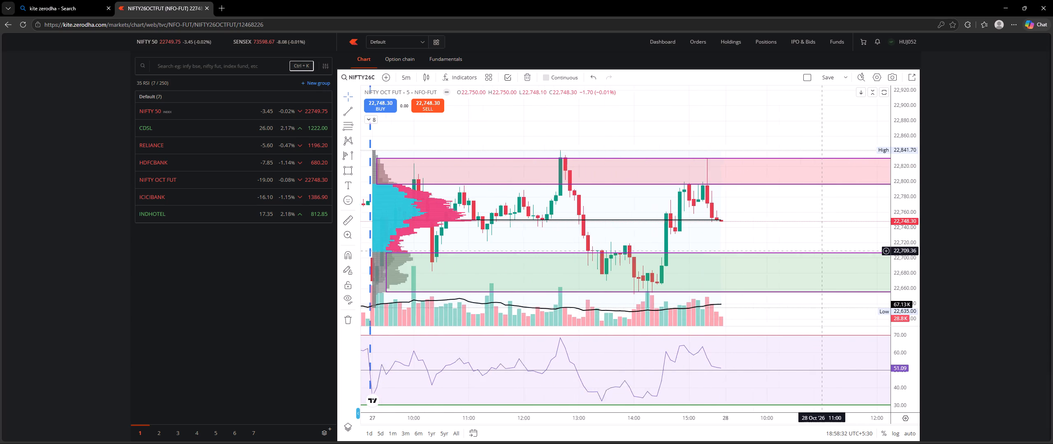
scroll(903, 208, up, 8)
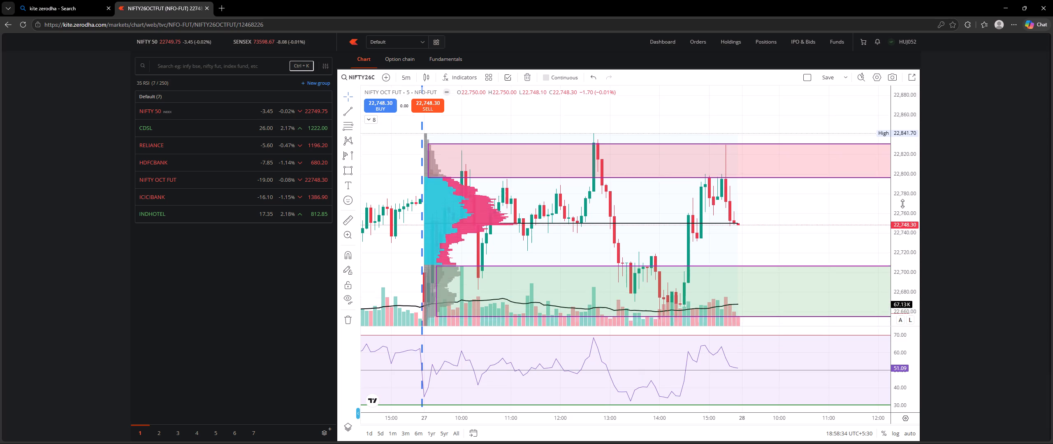
scroll(902, 203, up, 14)
scroll(789, 215, up, 2)
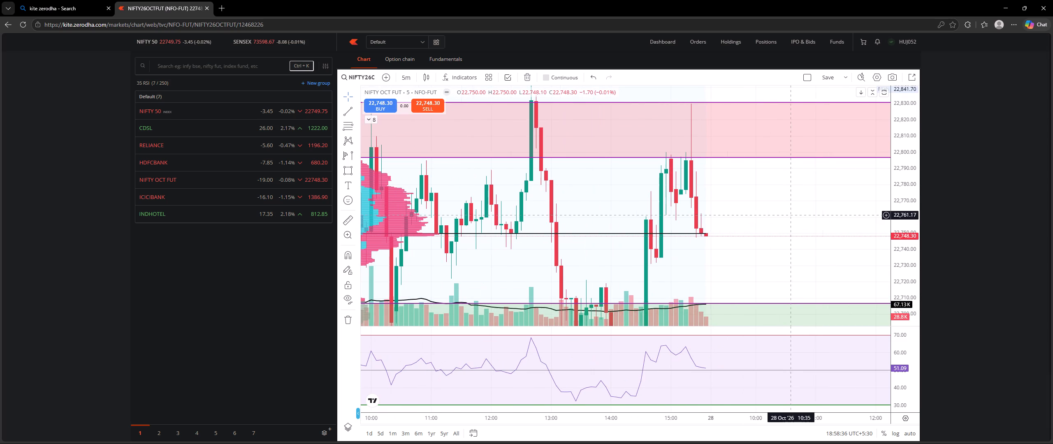
scroll(898, 203, up, 12)
scroll(892, 168, up, 6)
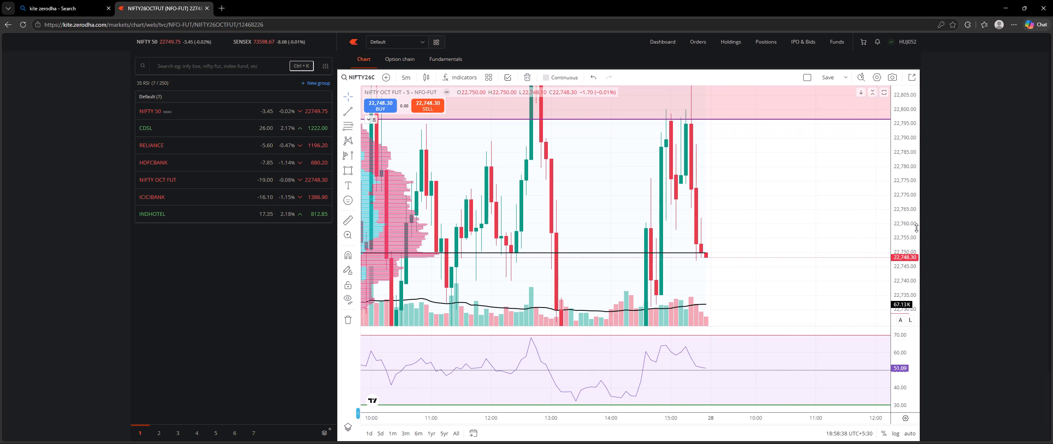
scroll(909, 197, up, 6)
drag(808, 217, 780, 134)
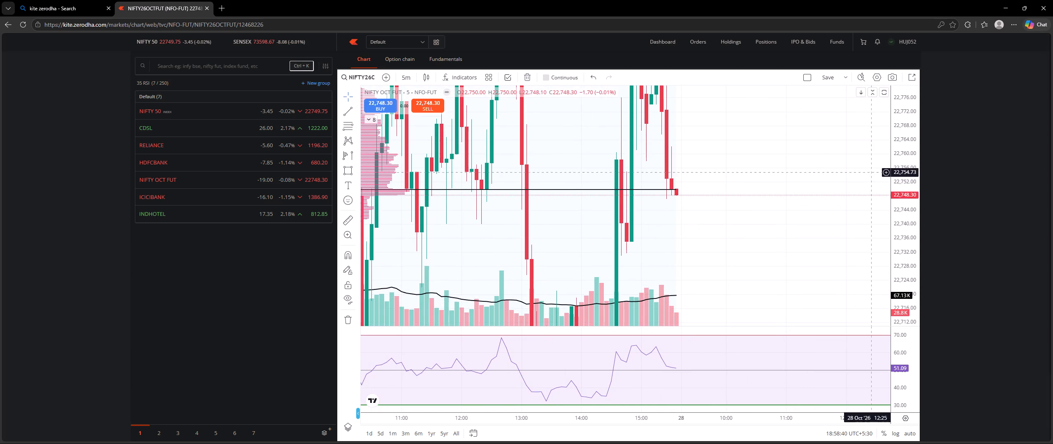
scroll(904, 199, up, 6)
scroll(886, 167, up, 6)
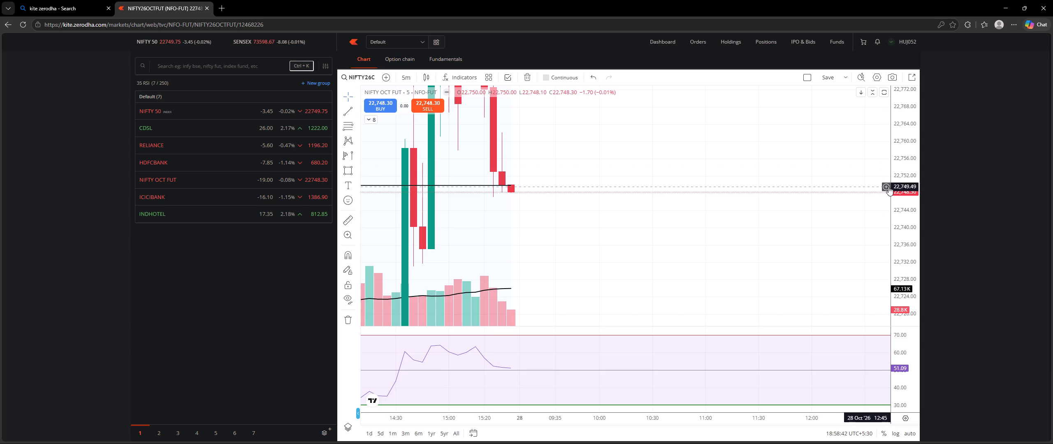
scroll(888, 187, down, 1)
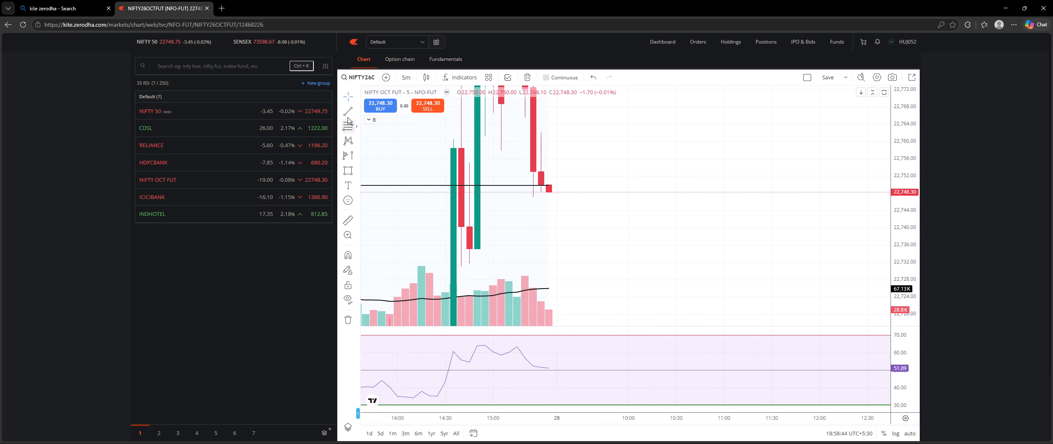
click(355, 110)
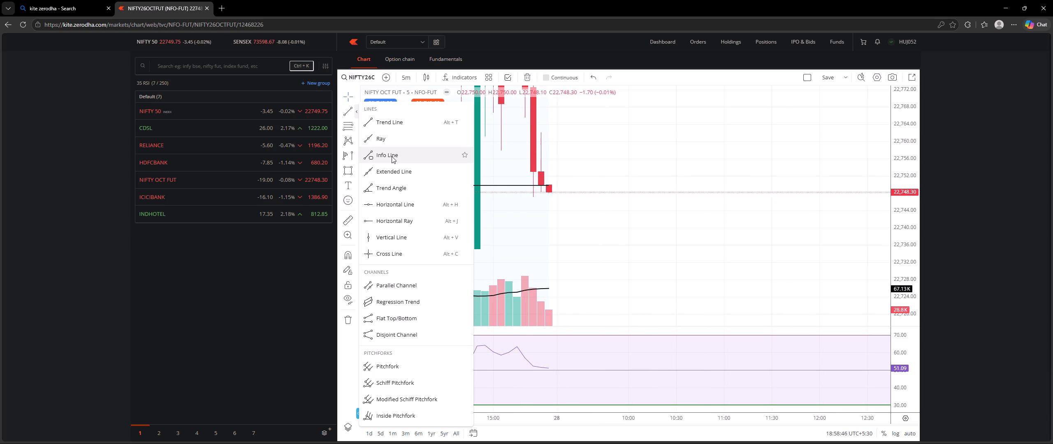
click(387, 222)
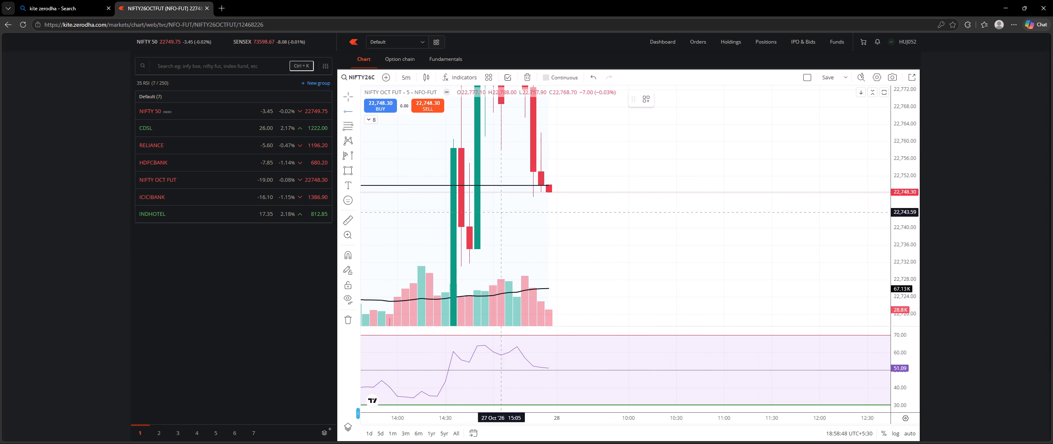
click(524, 185)
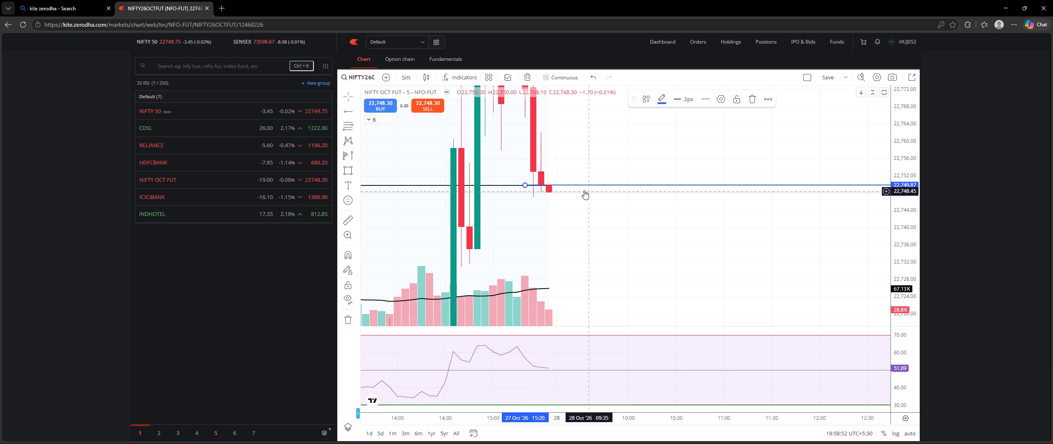
Examine the new ray's alignment with the point of control line up close and against the earlier sessions.
scroll(925, 180, up, 10)
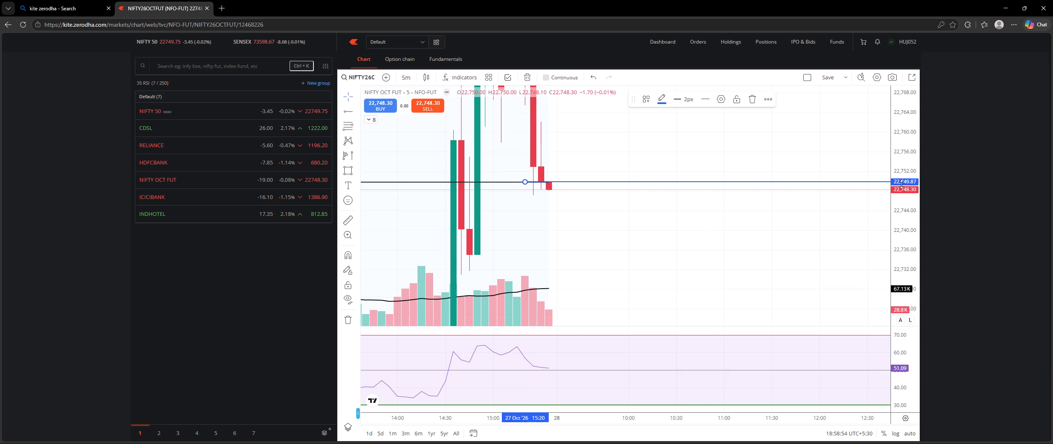
scroll(897, 175, up, 19)
scroll(725, 194, down, 4)
scroll(740, 219, up, 3)
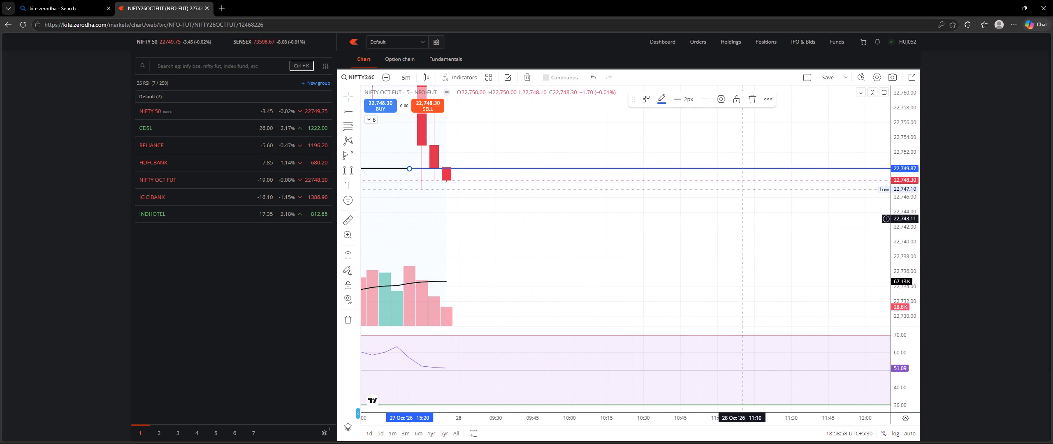
click(739, 217)
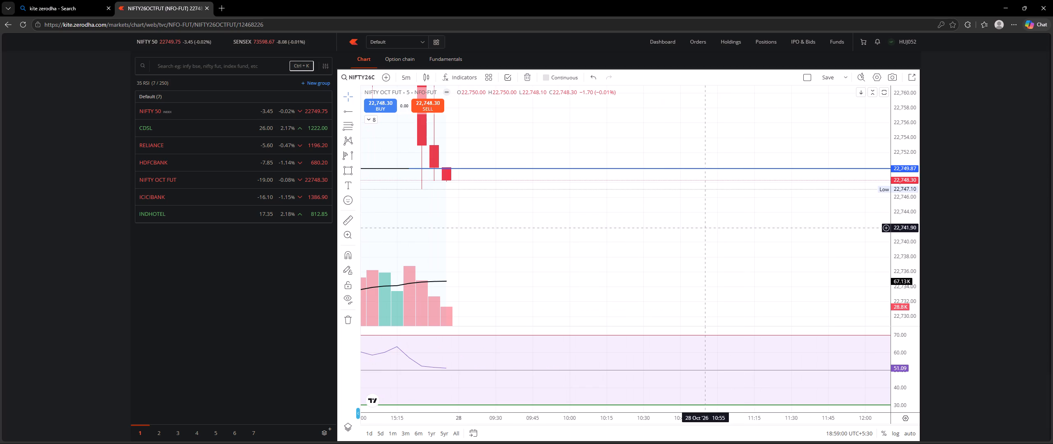
scroll(806, 228, down, 11)
scroll(911, 161, down, 9)
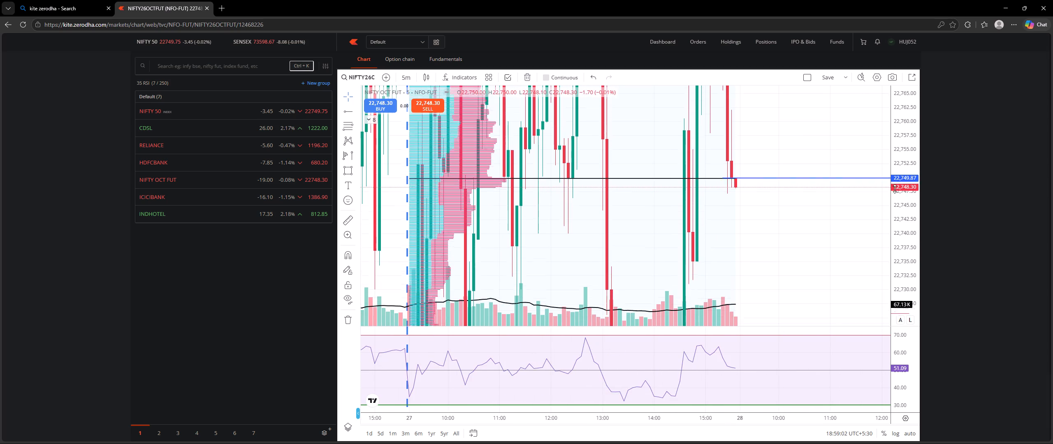
scroll(895, 189, down, 20)
scroll(888, 204, up, 5)
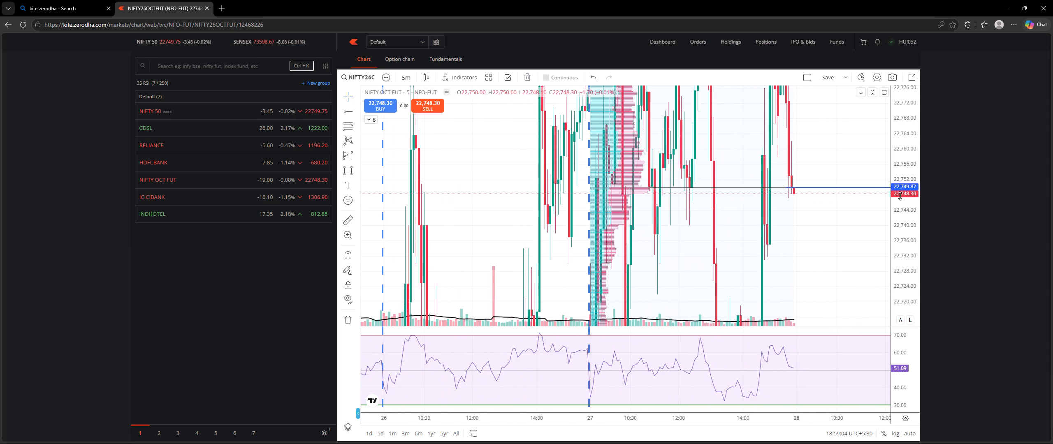
scroll(900, 194, down, 20)
scroll(900, 194, down, 9)
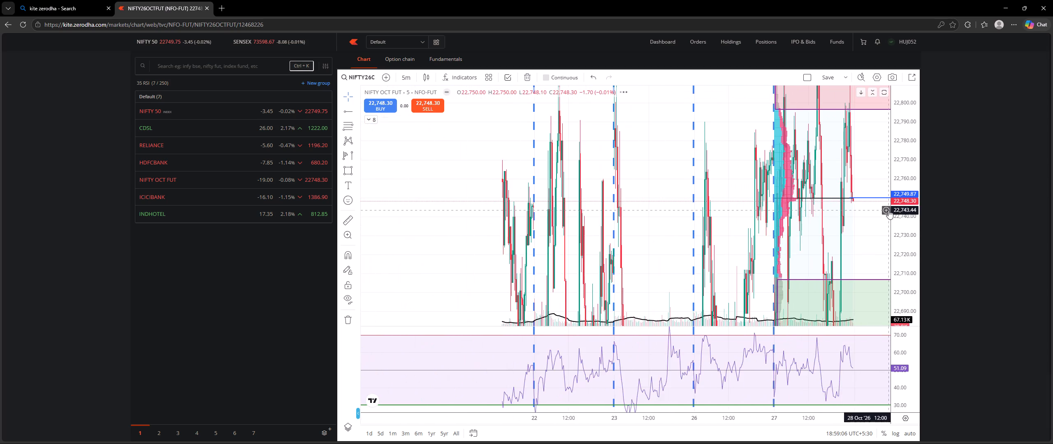
Examine the 27 Oct volume profile, its red and green zones and the point of control ray against the earlier sessions.
scroll(877, 207, up, 5)
scroll(907, 173, down, 19)
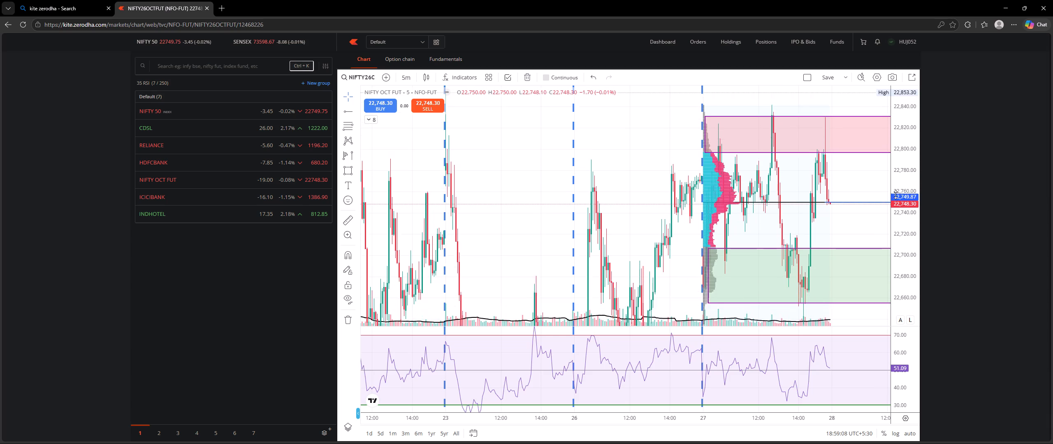
scroll(895, 194, down, 20)
scroll(895, 194, down, 2)
scroll(887, 198, up, 5)
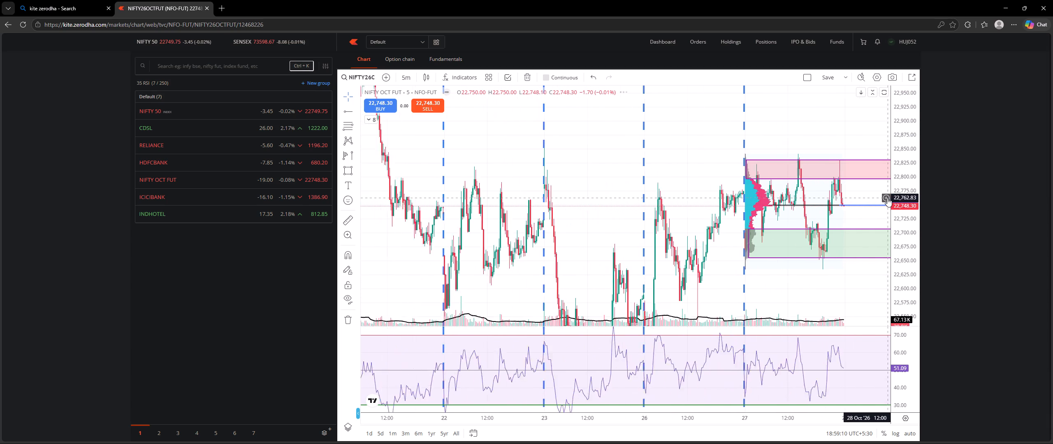
scroll(887, 198, up, 6)
scroll(853, 236, down, 5)
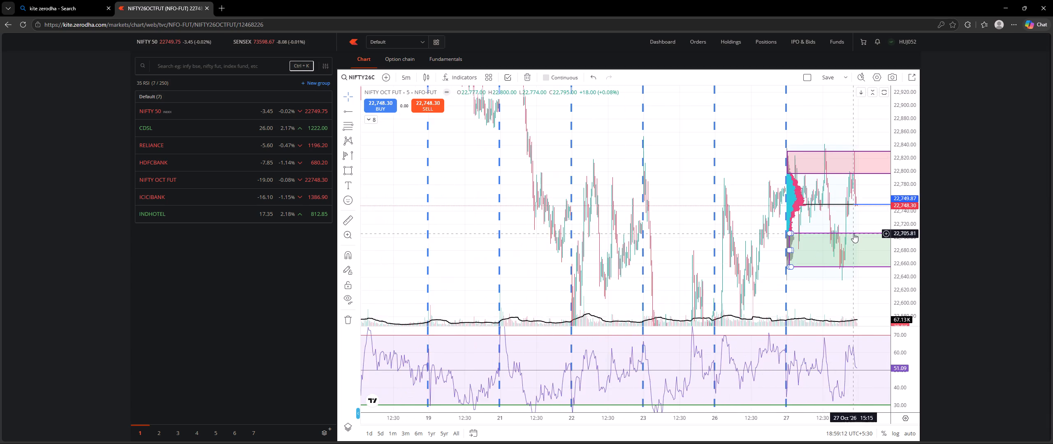
scroll(853, 232, up, 5)
scroll(905, 185, down, 12)
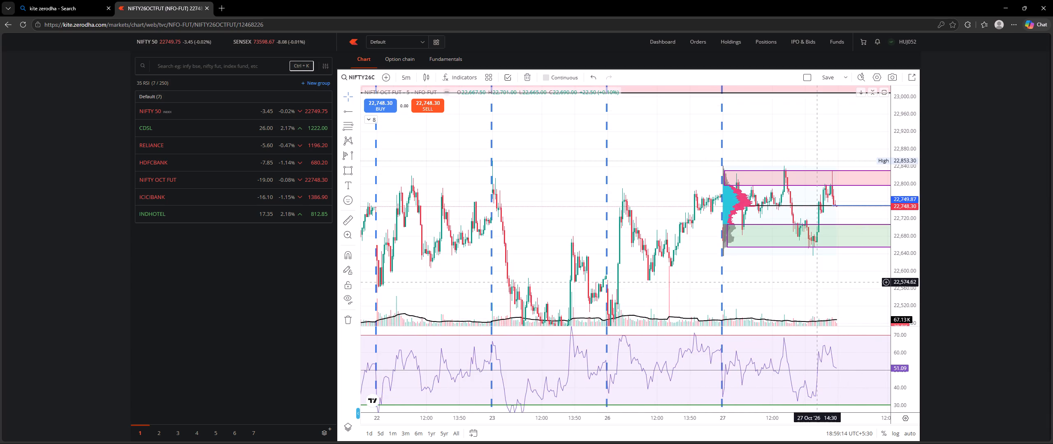
scroll(817, 282, up, 9)
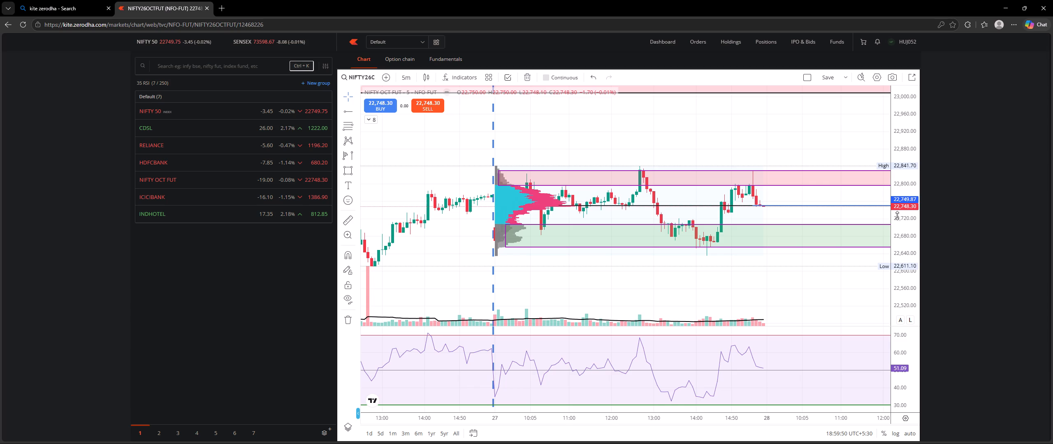
scroll(893, 232, down, 1)
scroll(787, 247, down, 3)
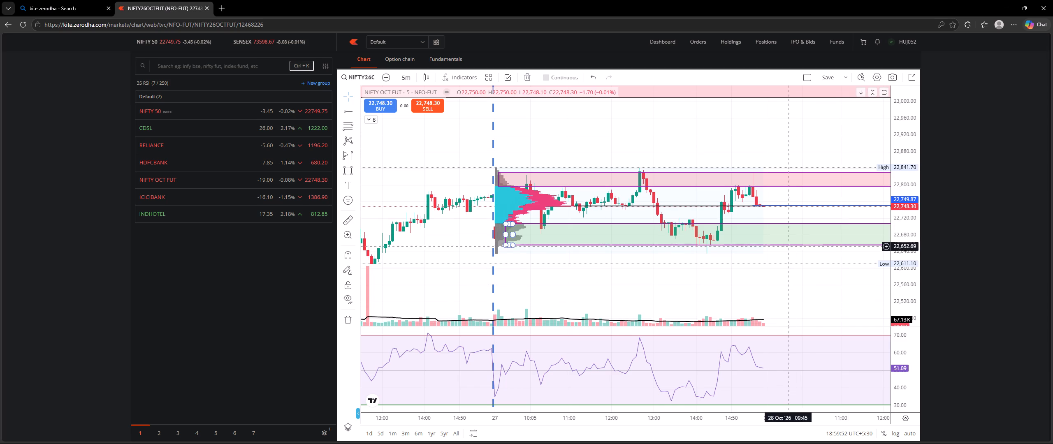
scroll(785, 251, down, 11)
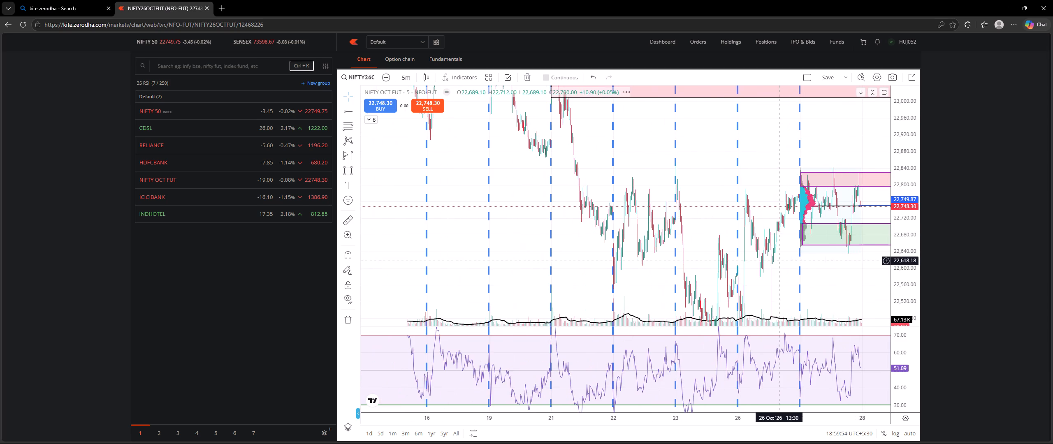
scroll(905, 161, up, 5)
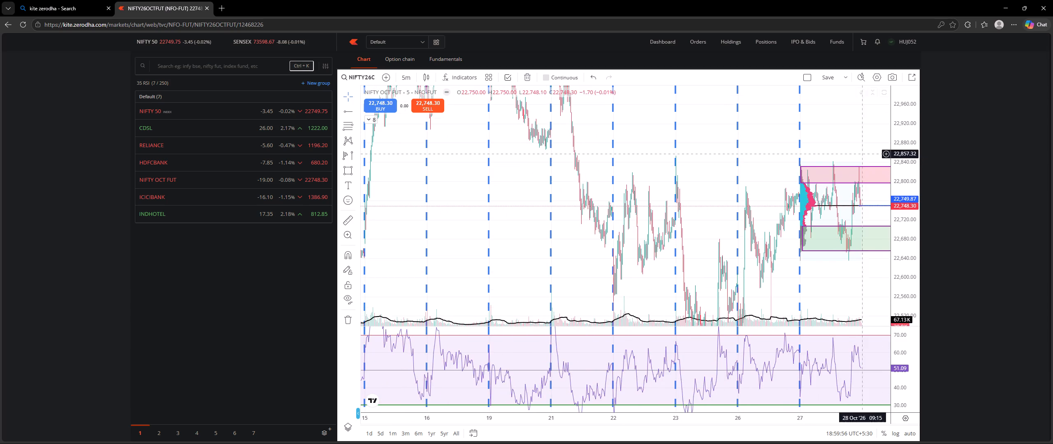
scroll(923, 153, down, 14)
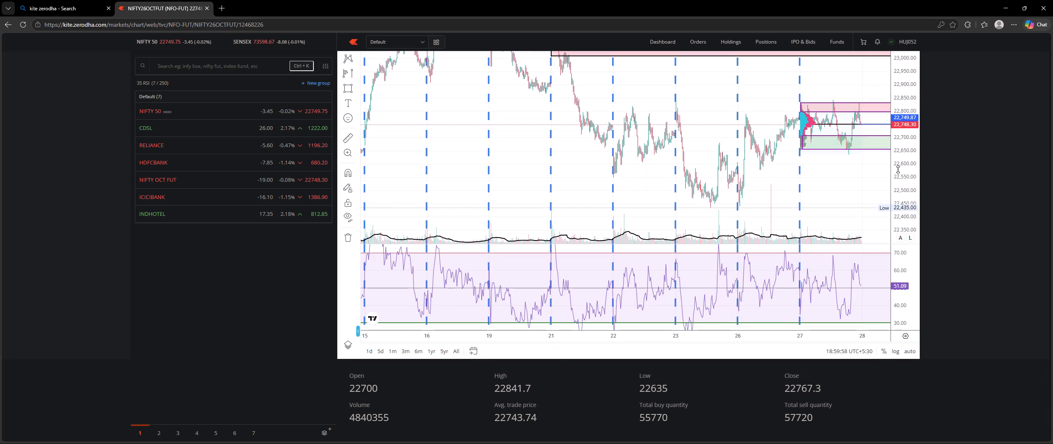
Compare the 27 Oct zones and point of control ray with the older red zone that starts on 21 Oct.
scroll(898, 169, down, 6)
drag(605, 178, 562, 263)
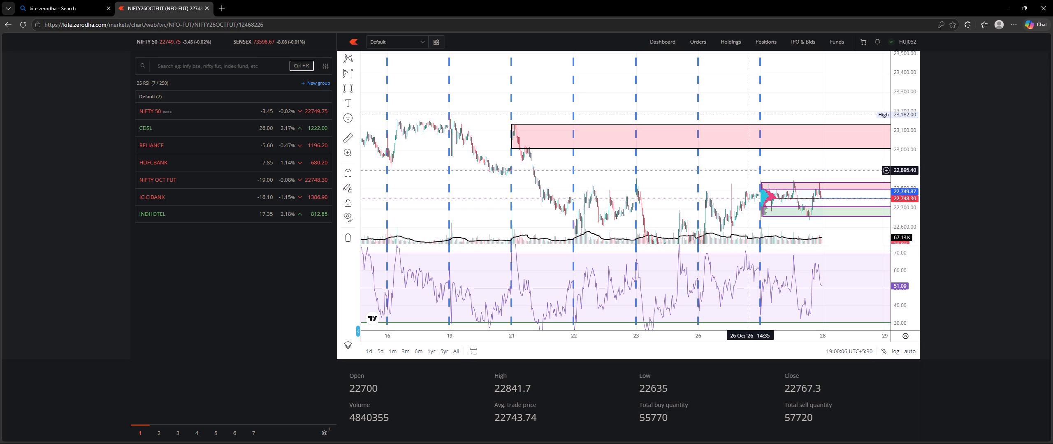
scroll(750, 171, up, 1)
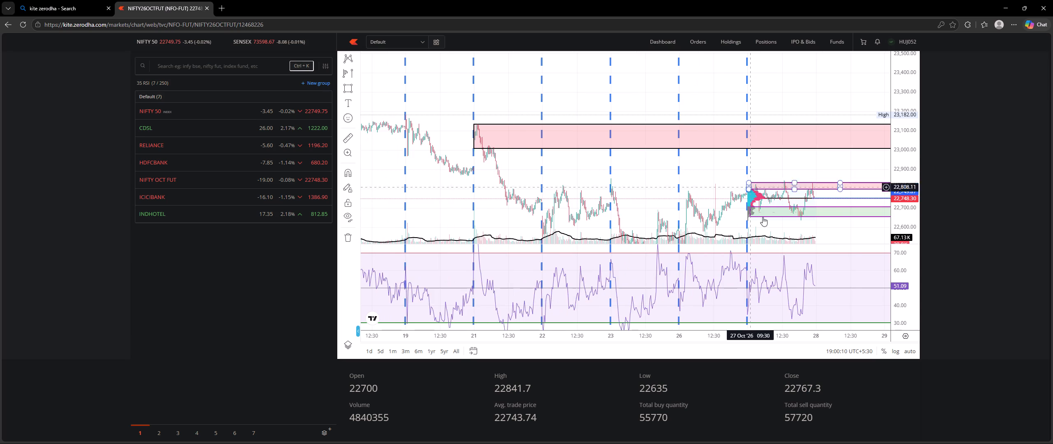
scroll(847, 217, up, 1)
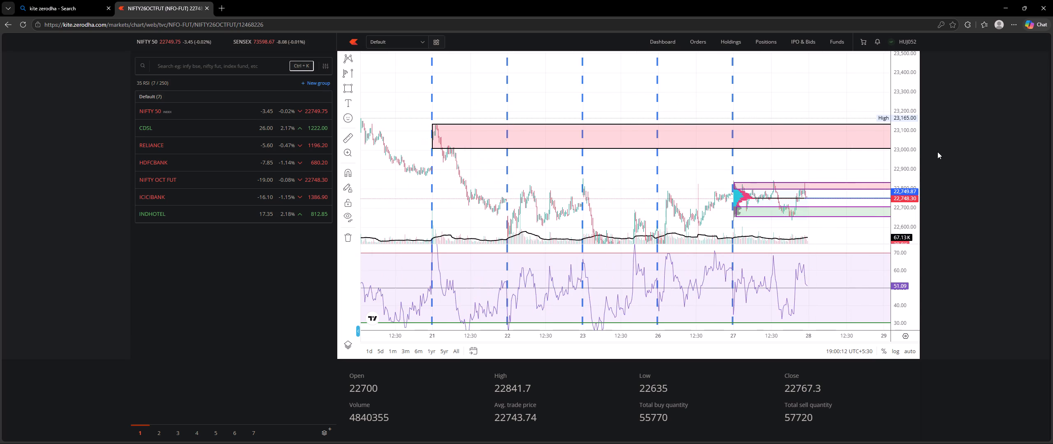
drag(603, 169, 777, 177)
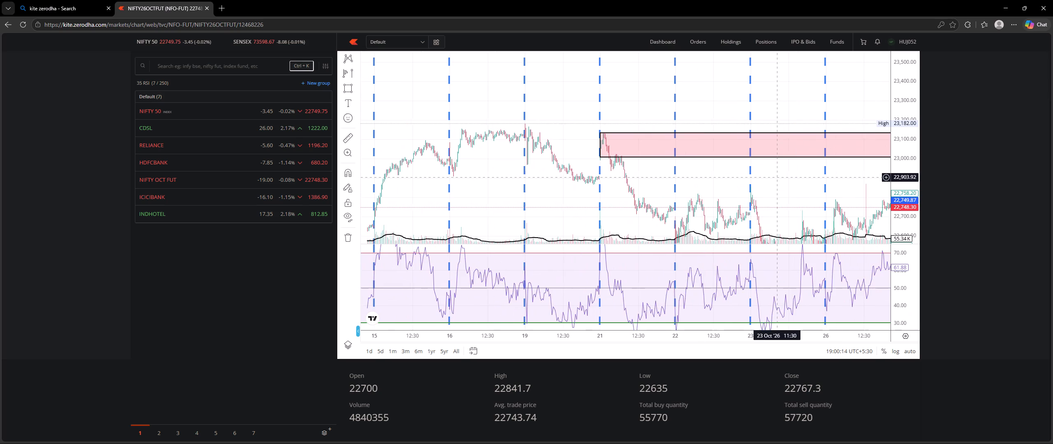
drag(777, 177, 575, 166)
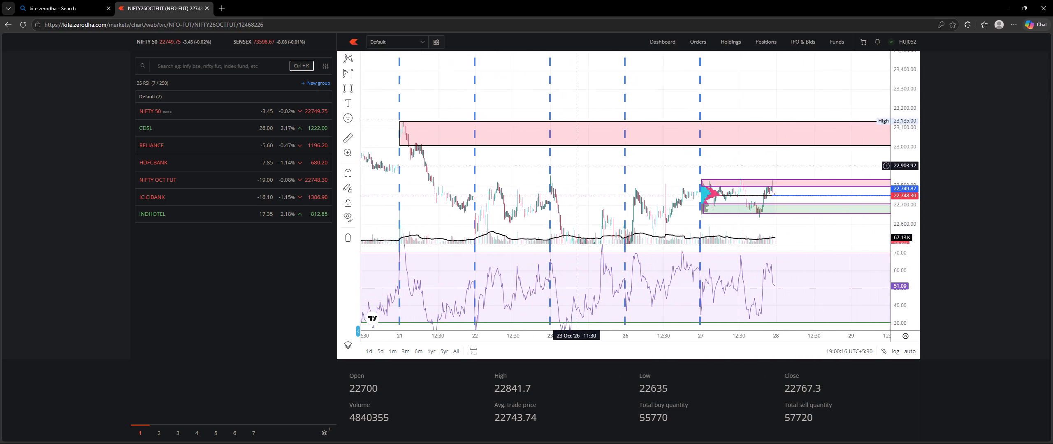
drag(575, 166, 573, 165)
scroll(791, 188, up, 4)
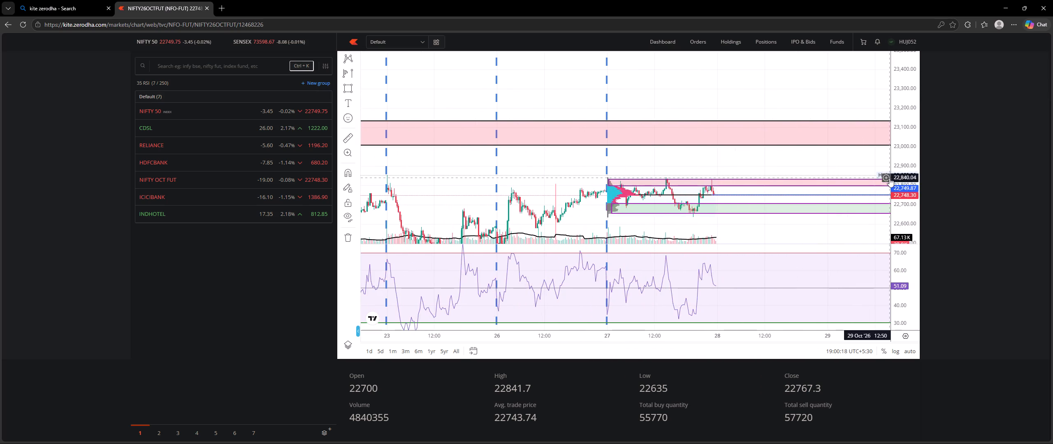
scroll(907, 190, up, 10)
drag(761, 195, 721, 68)
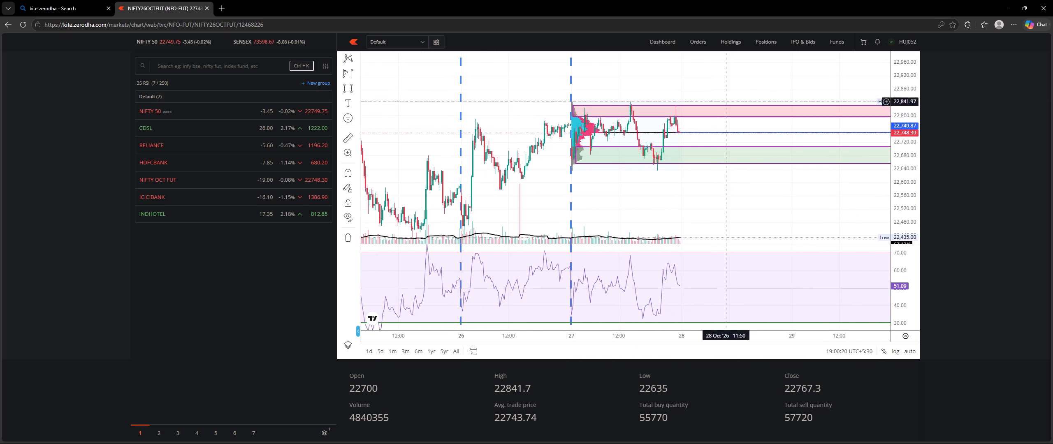
scroll(842, 161, up, 5)
drag(648, 206, 881, 232)
scroll(911, 166, up, 11)
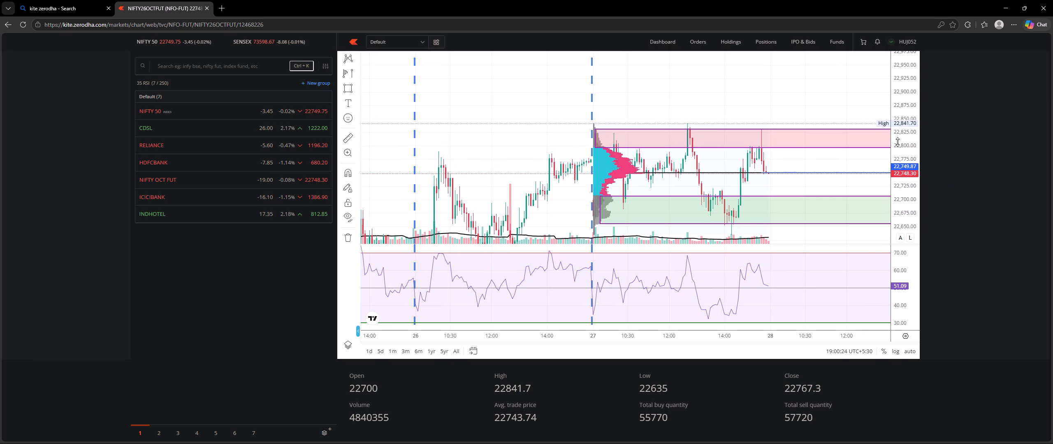
scroll(898, 142, down, 12)
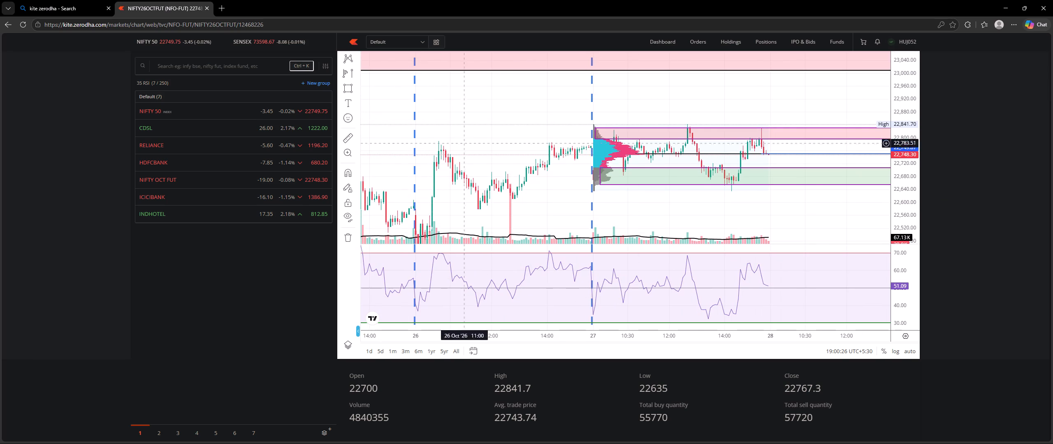
scroll(517, 127, down, 2)
scroll(516, 129, up, 2)
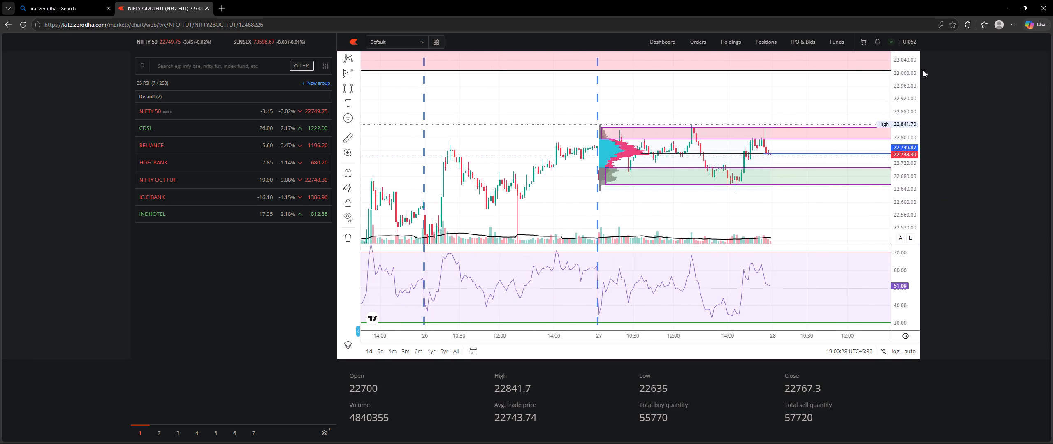
scroll(909, 79, down, 5)
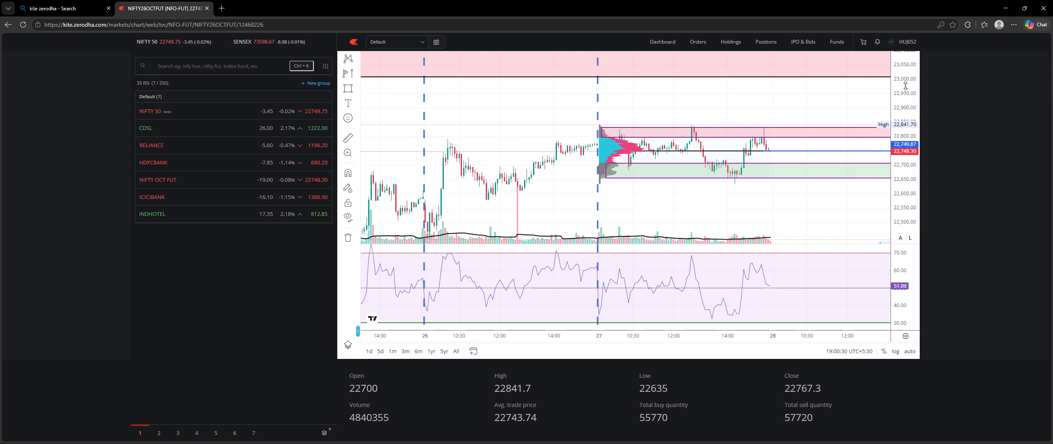
scroll(905, 86, up, 3)
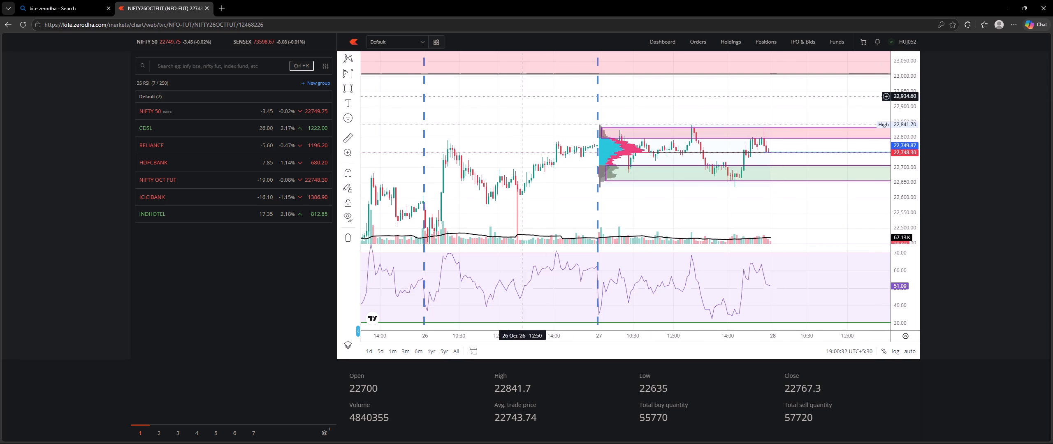
drag(487, 100, 478, 169)
Create a new workspace from the Trade template.
click(424, 37)
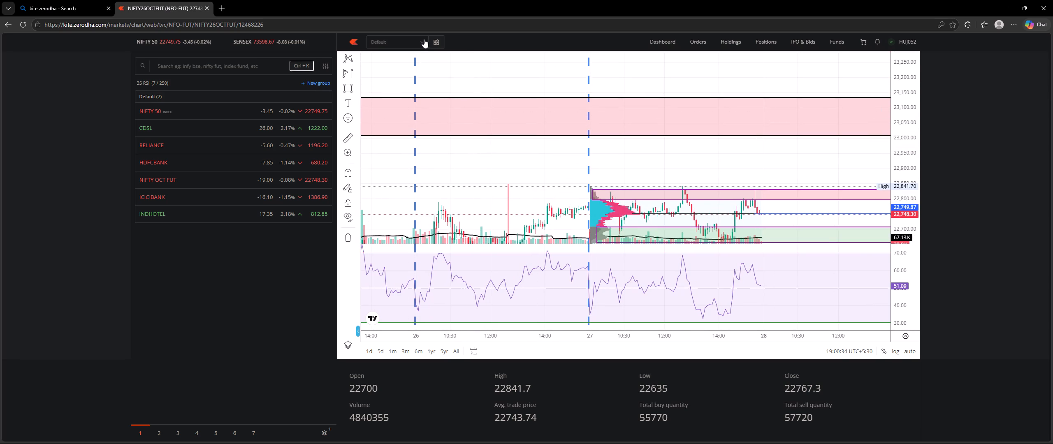
click(410, 70)
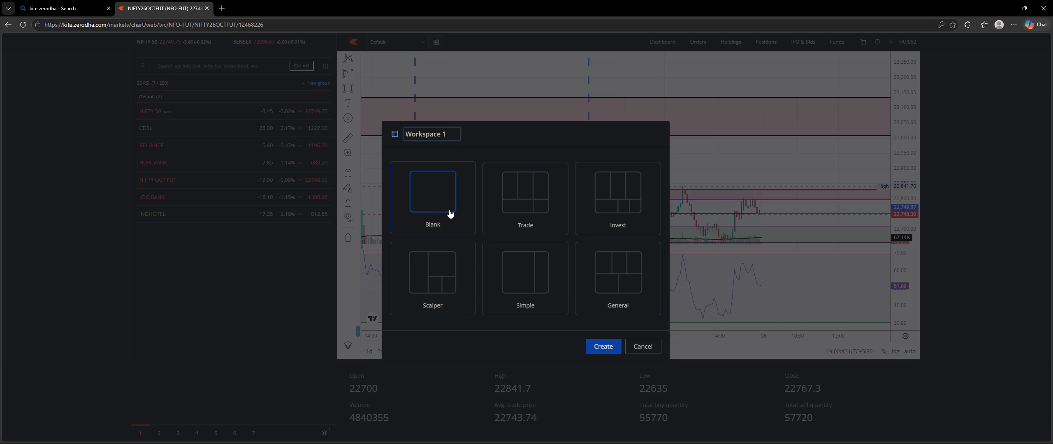
click(524, 209)
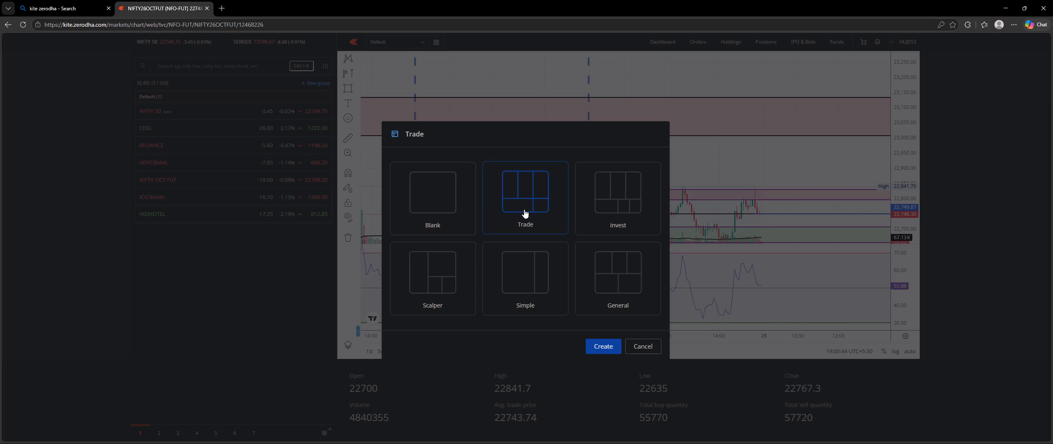
click(601, 346)
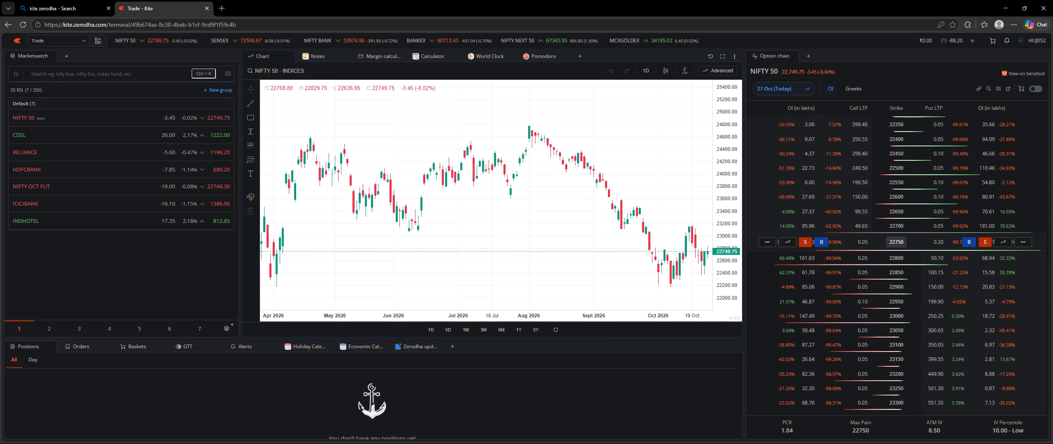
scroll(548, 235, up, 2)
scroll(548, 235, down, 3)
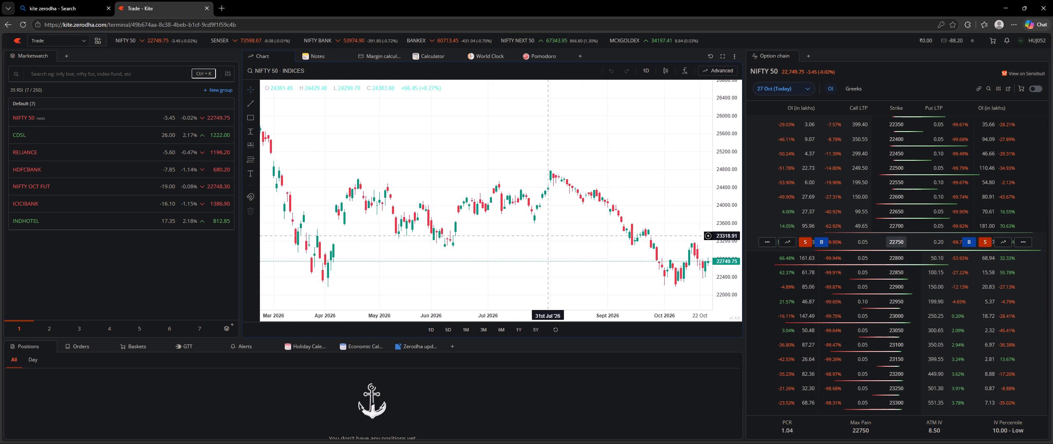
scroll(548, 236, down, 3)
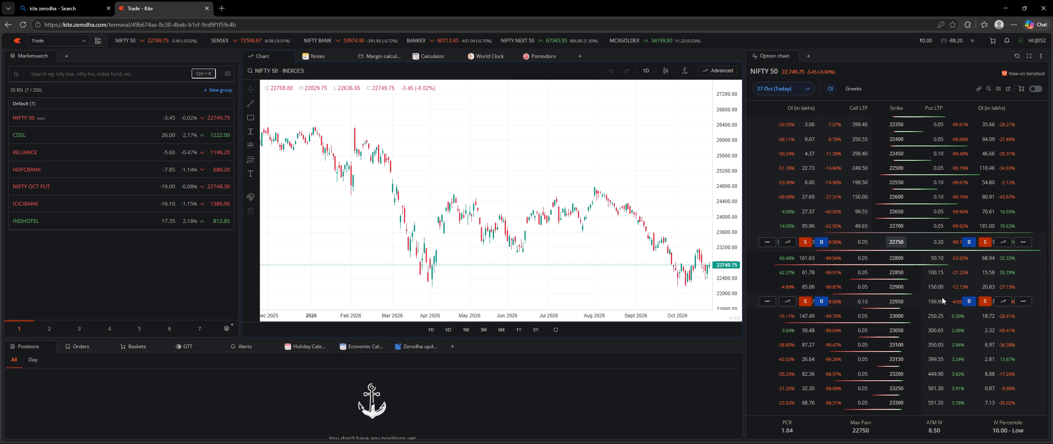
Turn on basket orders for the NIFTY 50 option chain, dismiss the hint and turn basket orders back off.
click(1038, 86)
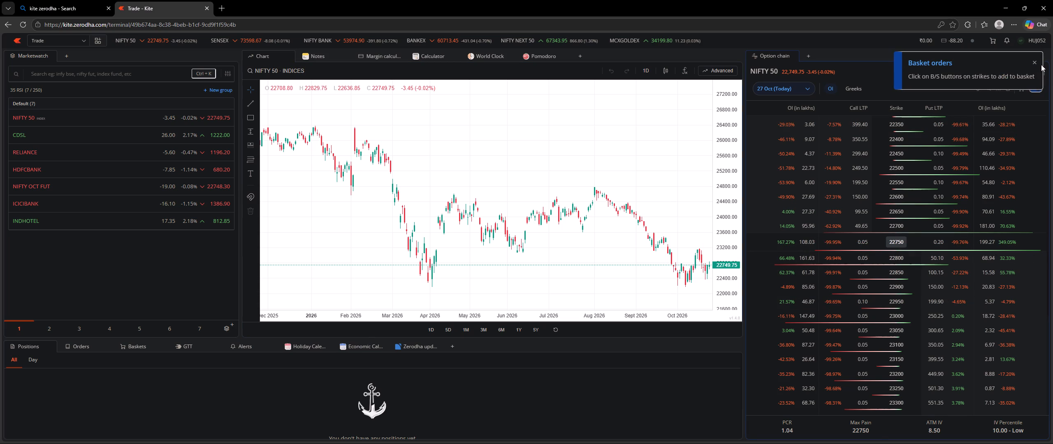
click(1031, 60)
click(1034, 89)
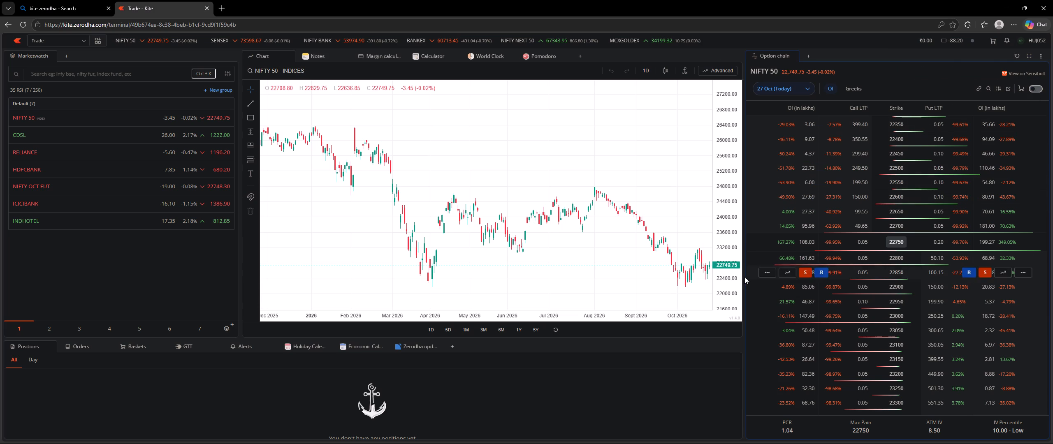
Examine the longer-term price history on the NIFTY 50 daily chart, back to the earlier years.
scroll(645, 274, down, 3)
drag(603, 264, 480, 199)
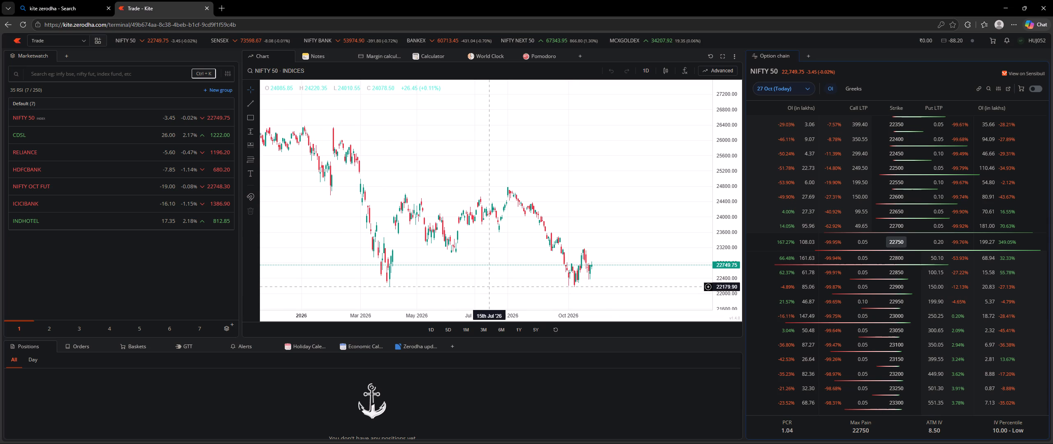
scroll(488, 287, down, 6)
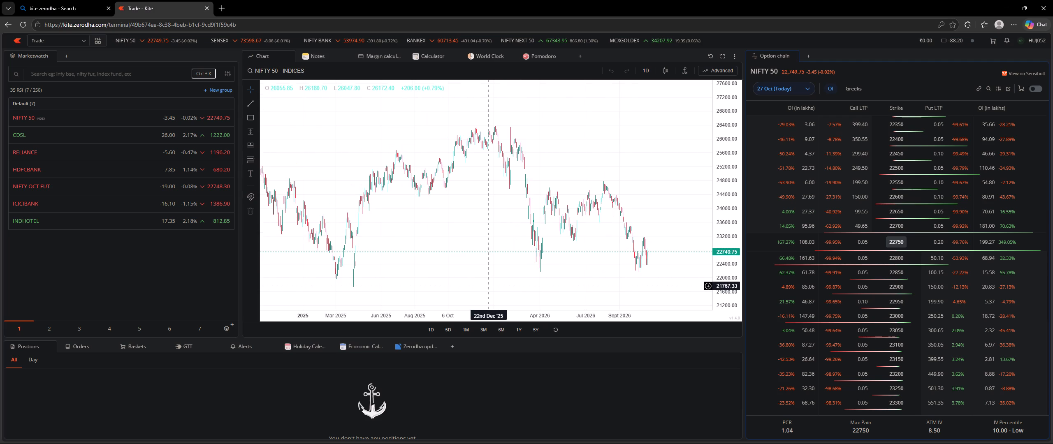
scroll(489, 286, down, 1)
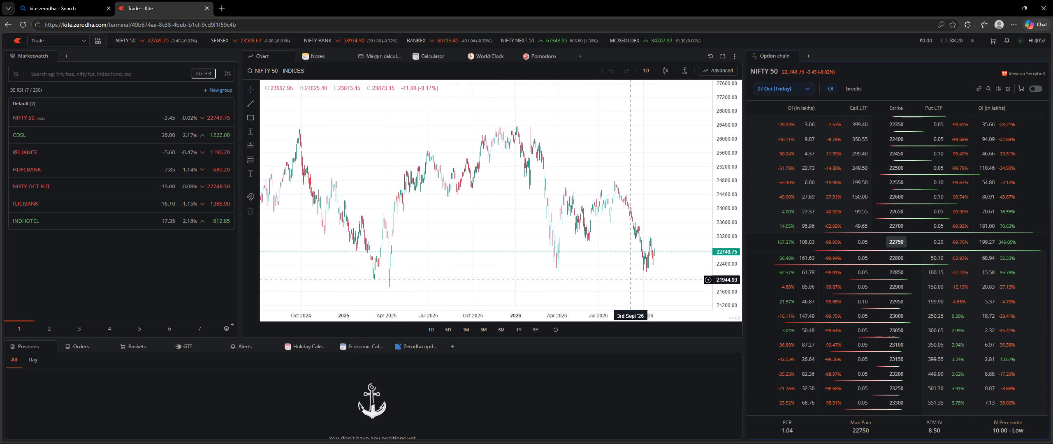
scroll(733, 210, down, 3)
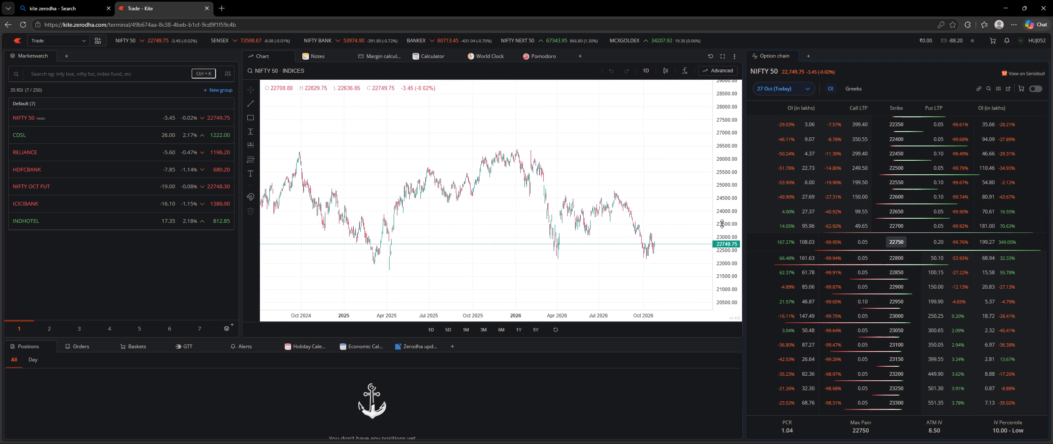
scroll(637, 283, down, 3)
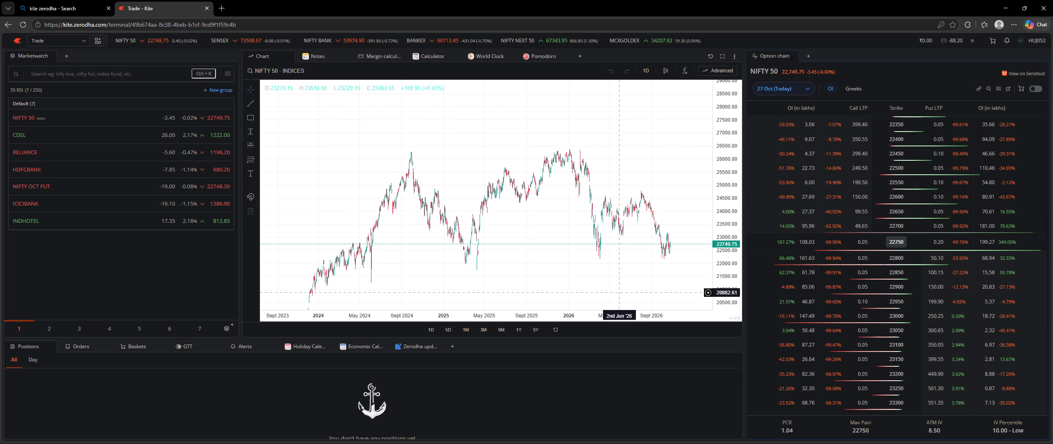
scroll(604, 286, up, 3)
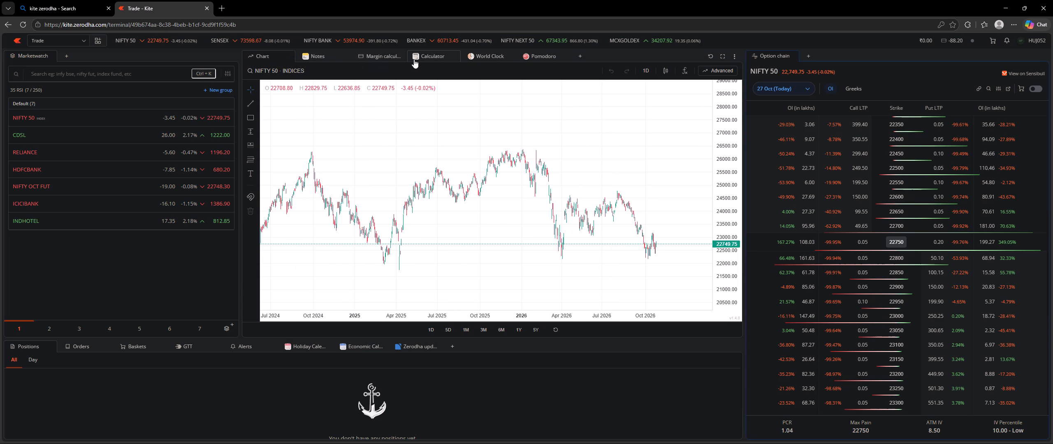
Look through the Pomodoro, World Clock, Calculator, Margin calculator and Notes widgets, ending back on the chart.
click(543, 58)
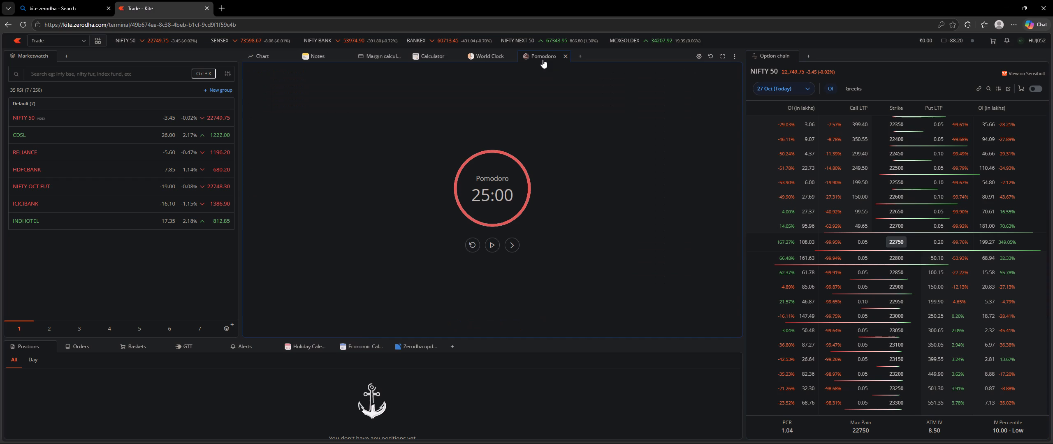
click(487, 54)
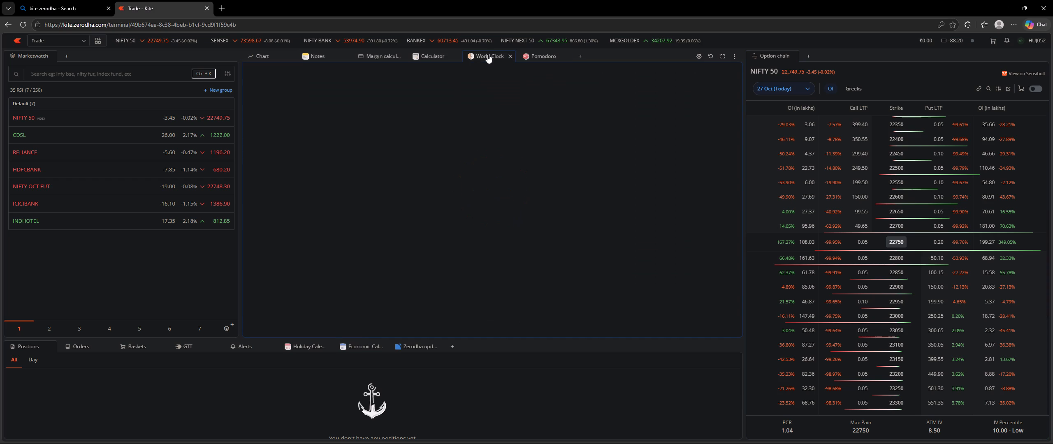
click(433, 54)
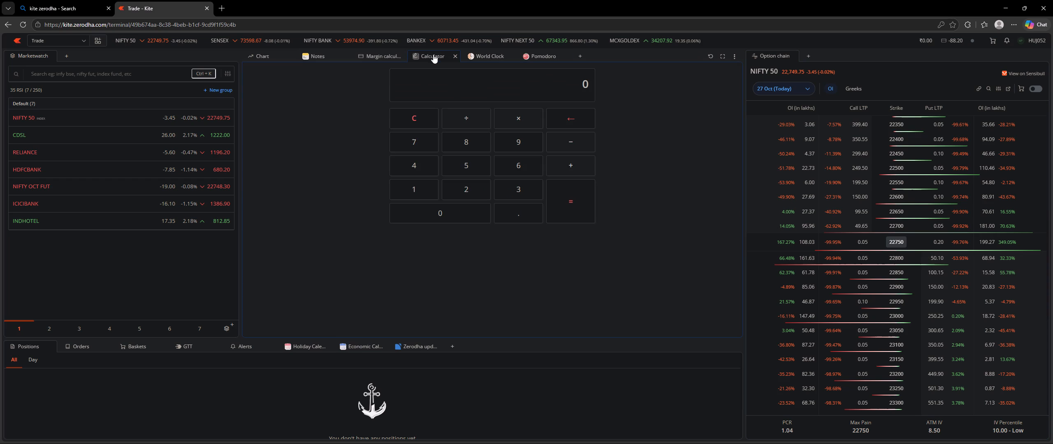
click(381, 56)
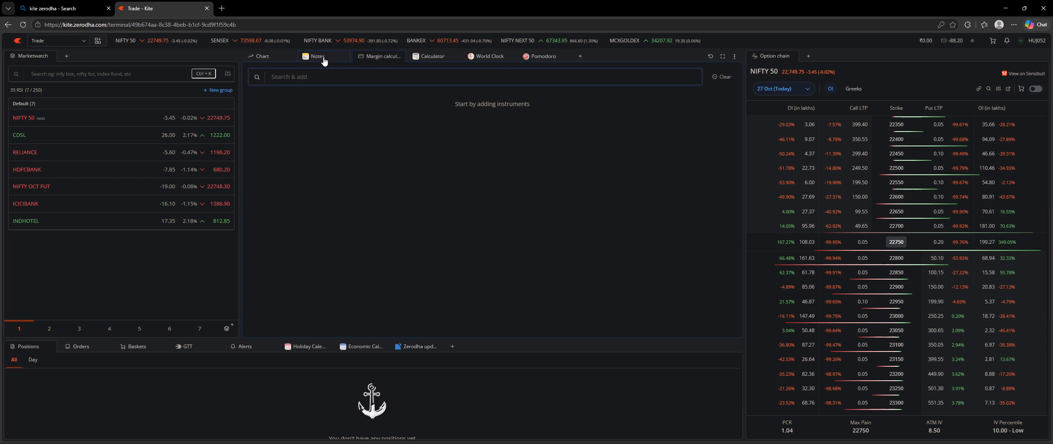
click(319, 57)
click(251, 55)
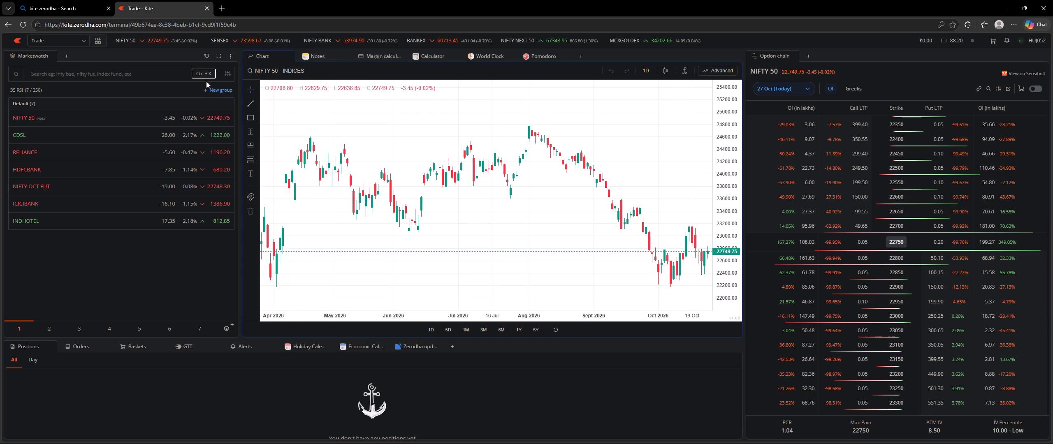
Open the NIFTY OCT FUT chart from the watchlist in the Trade workspace and examine its daily price history.
click(21, 190)
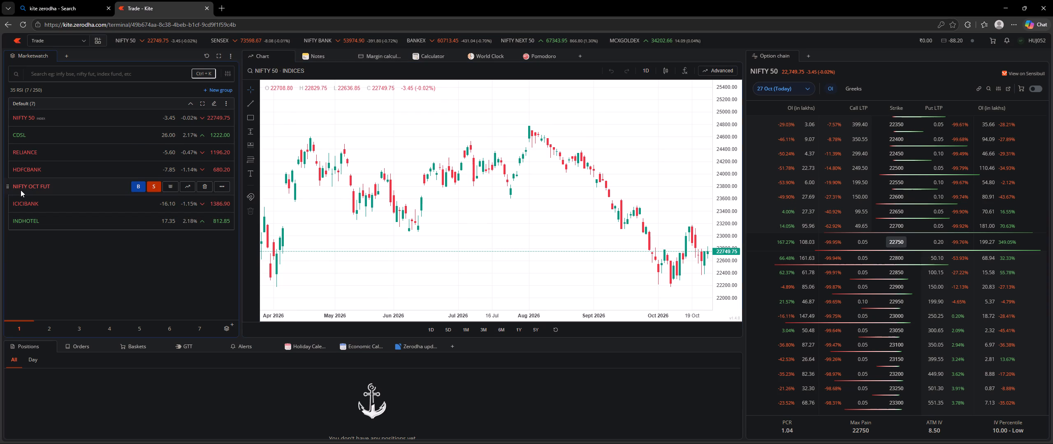
click(186, 185)
scroll(479, 239, down, 5)
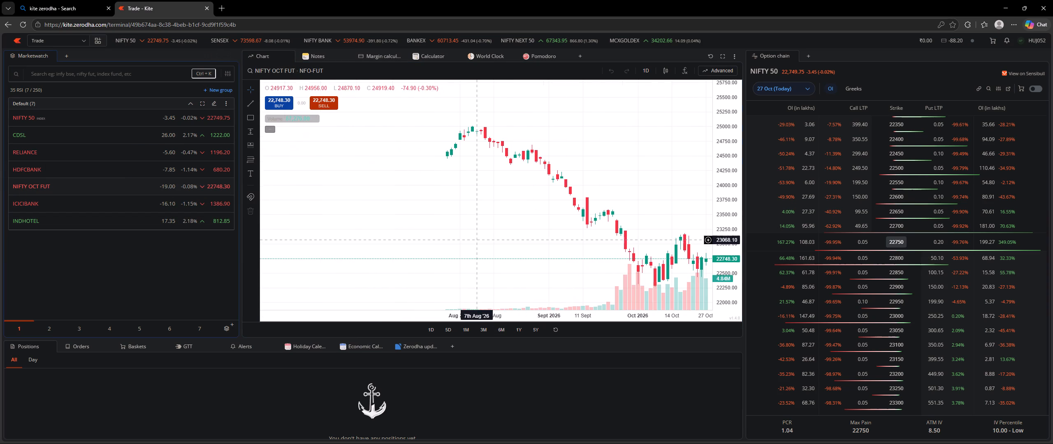
drag(670, 153, 482, 114)
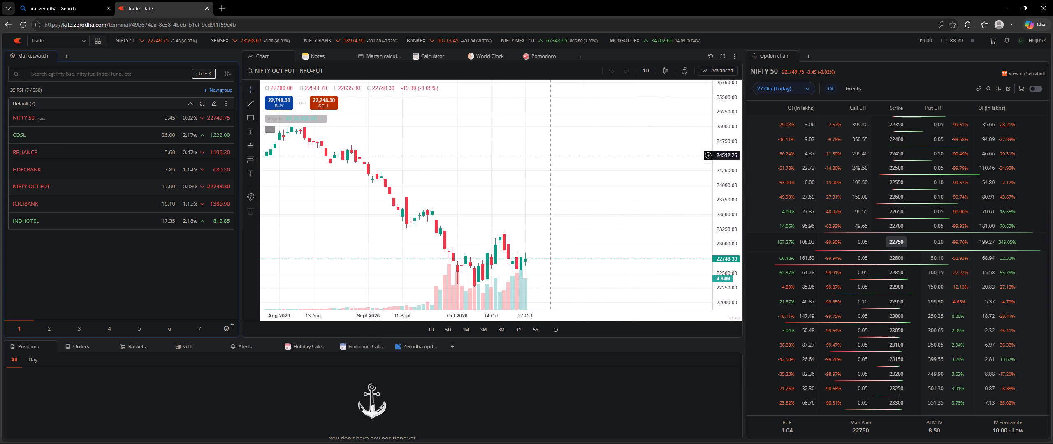
scroll(724, 155, down, 5)
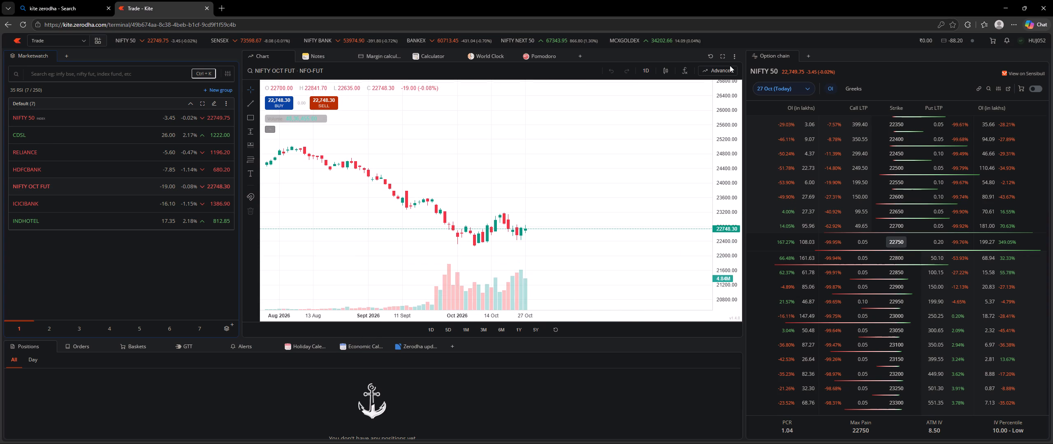
Switch the NIFTY OCT FUT chart to Advanced mode and compress its price scale around the daily candles.
click(720, 73)
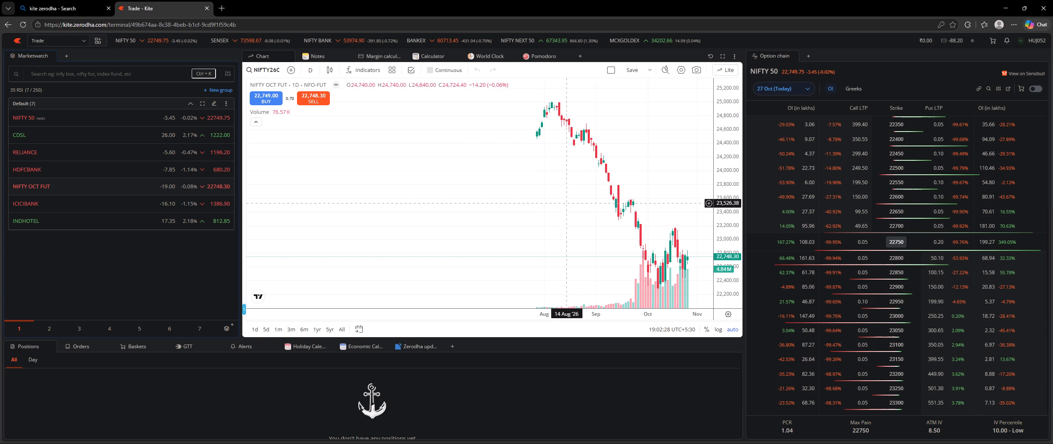
scroll(566, 204, up, 6)
scroll(726, 142, down, 5)
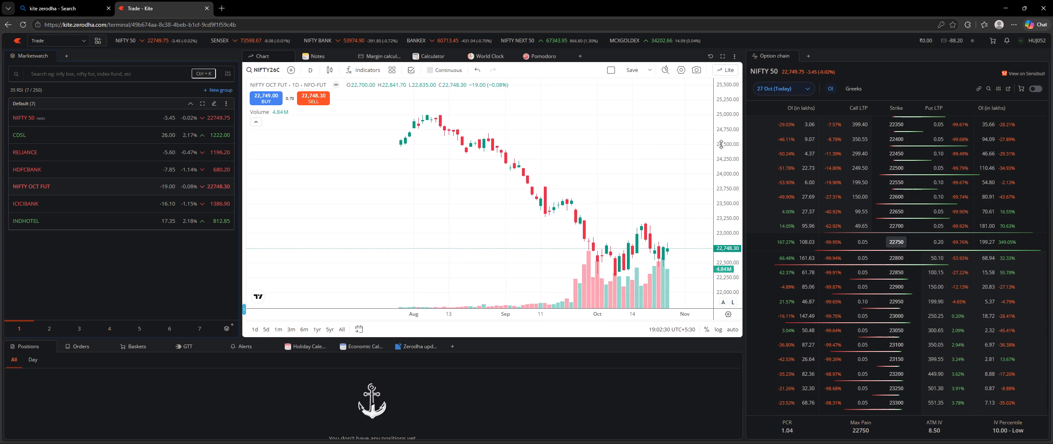
scroll(721, 150, down, 11)
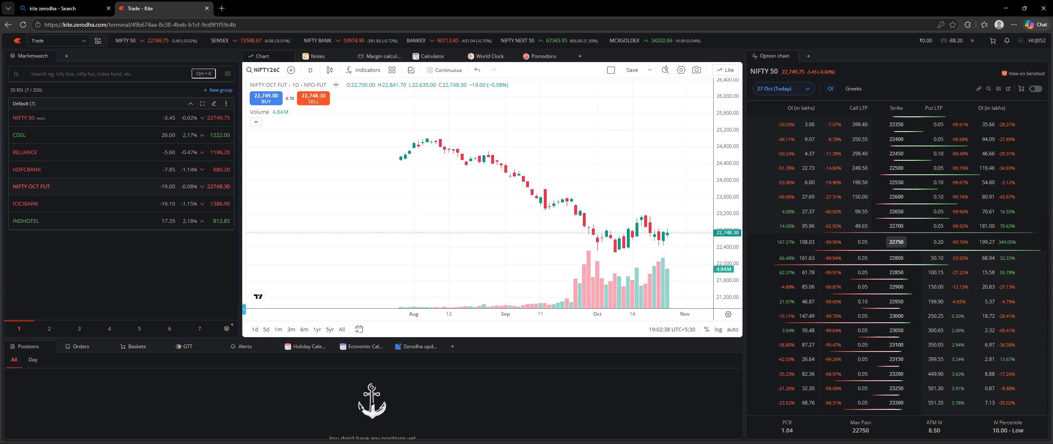
Load the NIFTY 50 index into the advanced chart.
click(138, 39)
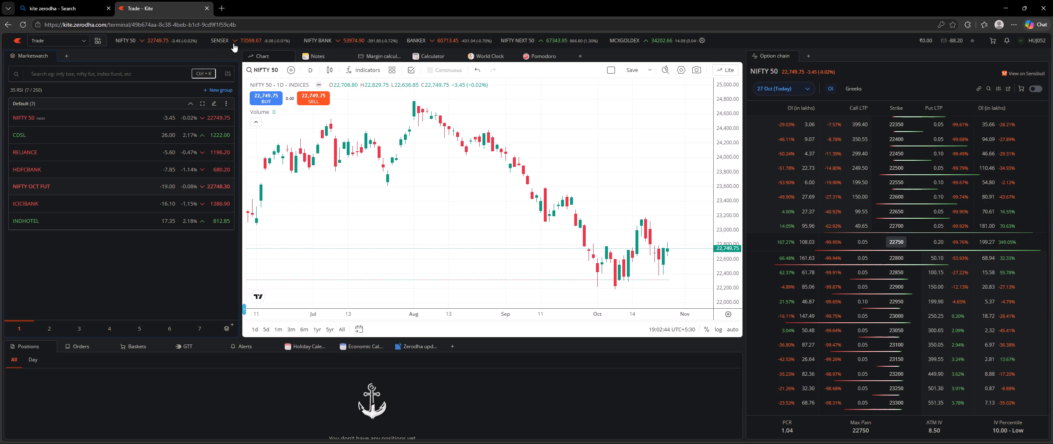
Switch from the Trade workspace to the Default workspace.
click(85, 43)
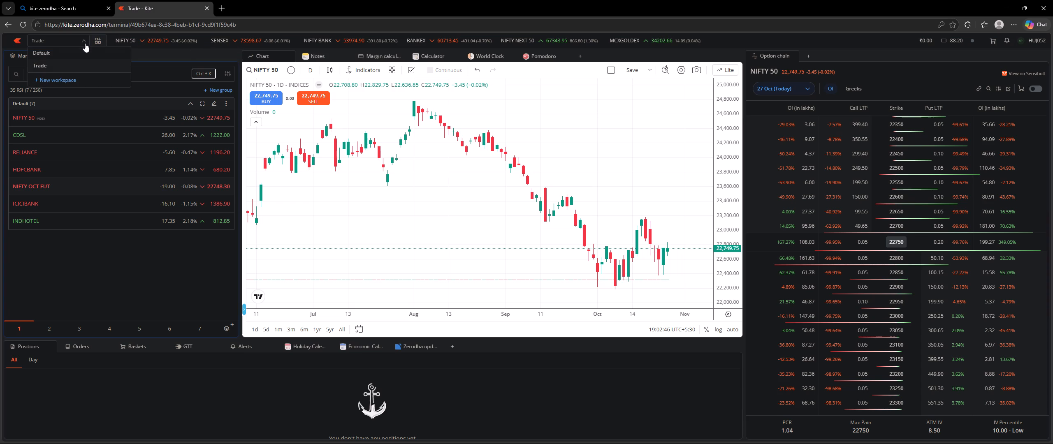
click(78, 51)
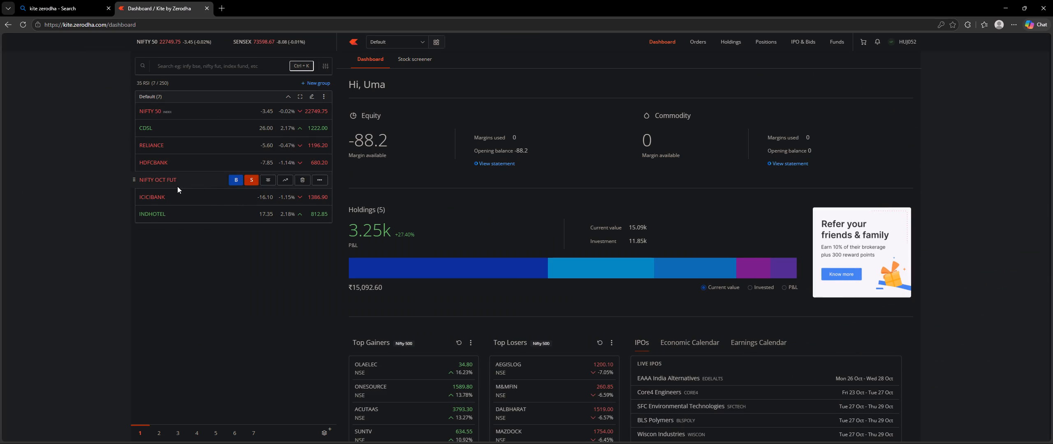
Open the NIFTY OCT FUT chart from the watchlist and examine the 27 Oct volume profile, zones and price action.
click(286, 179)
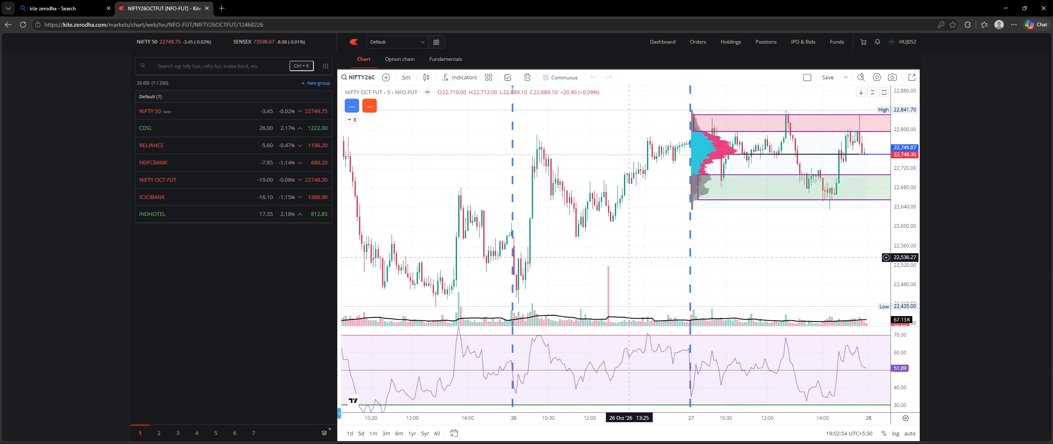
drag(616, 246, 452, 234)
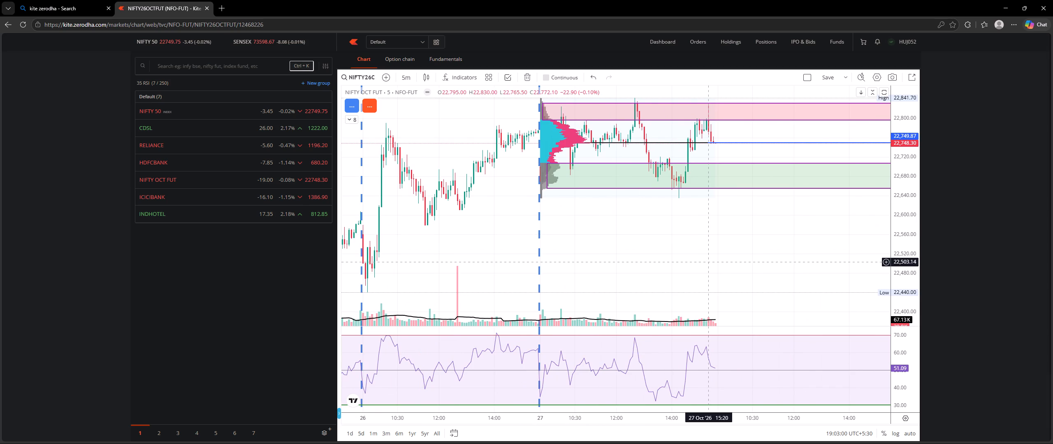
scroll(707, 261, up, 1)
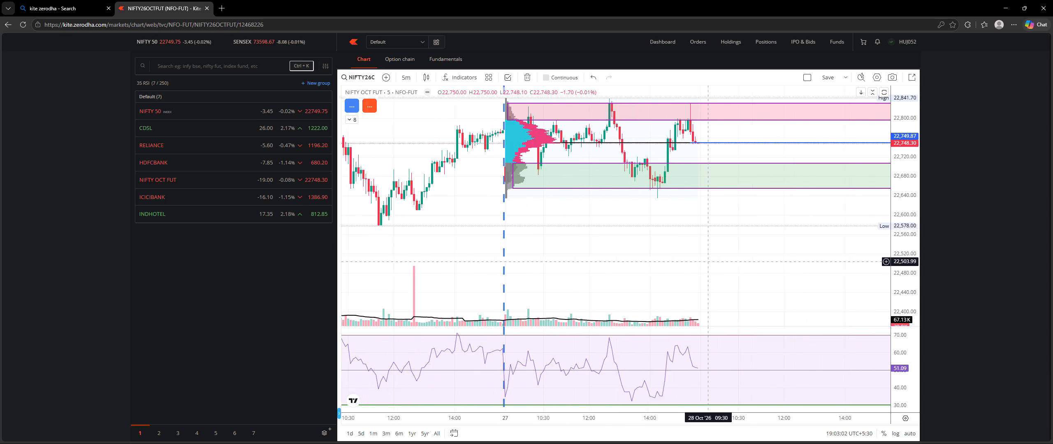
scroll(707, 261, up, 1)
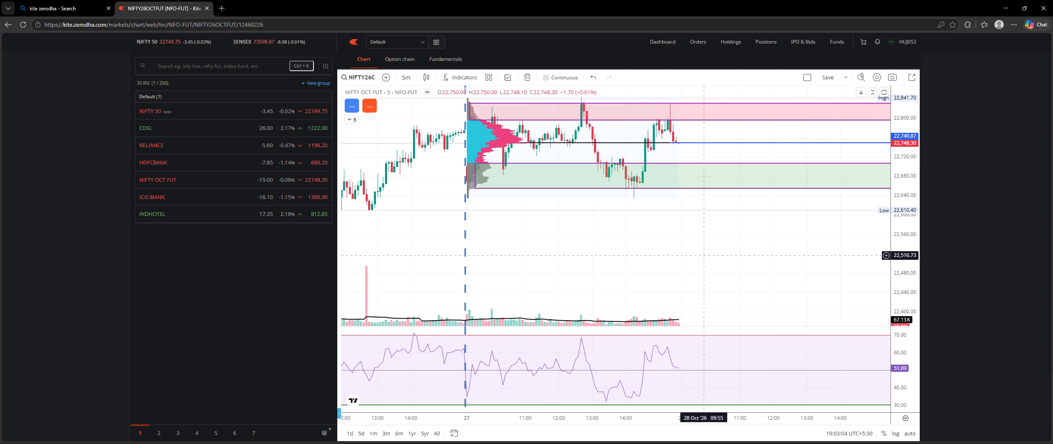
drag(735, 226, 700, 273)
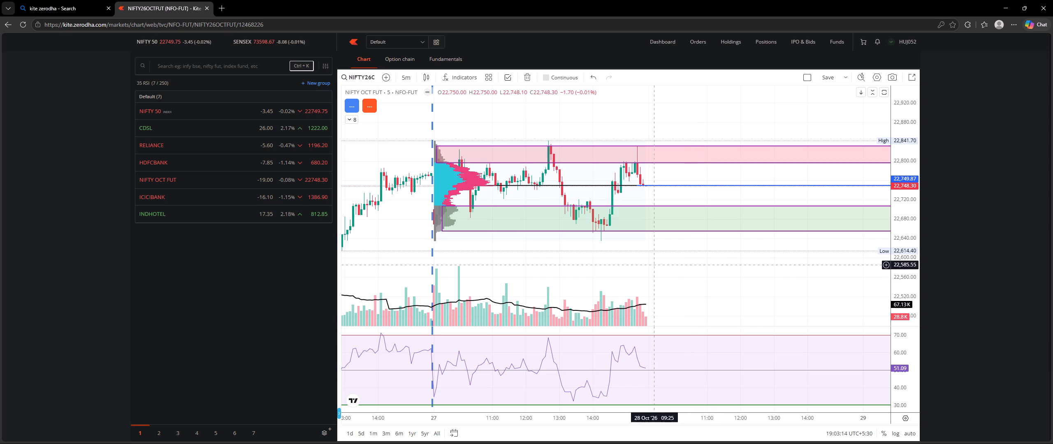
View the list of current and upcoming IPOs under IPO & Bids.
click(808, 46)
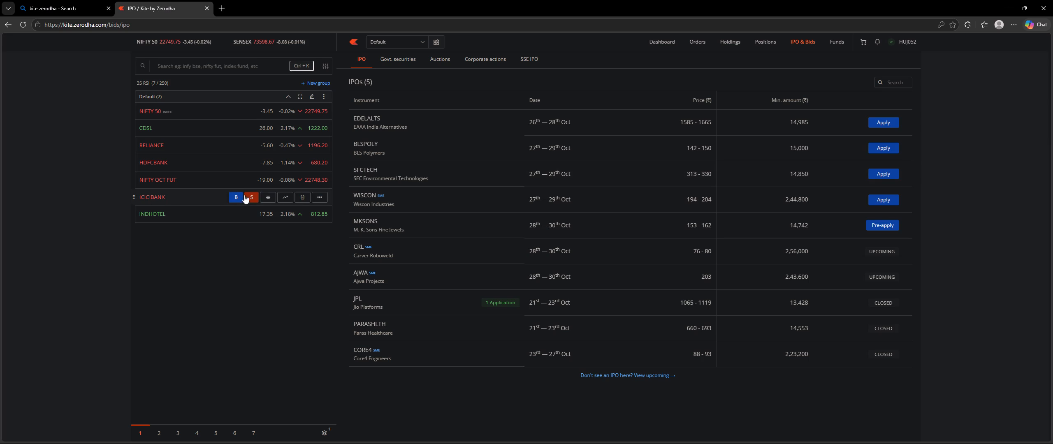
Reopen the NIFTY OCT FUT chart and examine the 27 Oct session up close with empty space beyond the last candle.
click(284, 180)
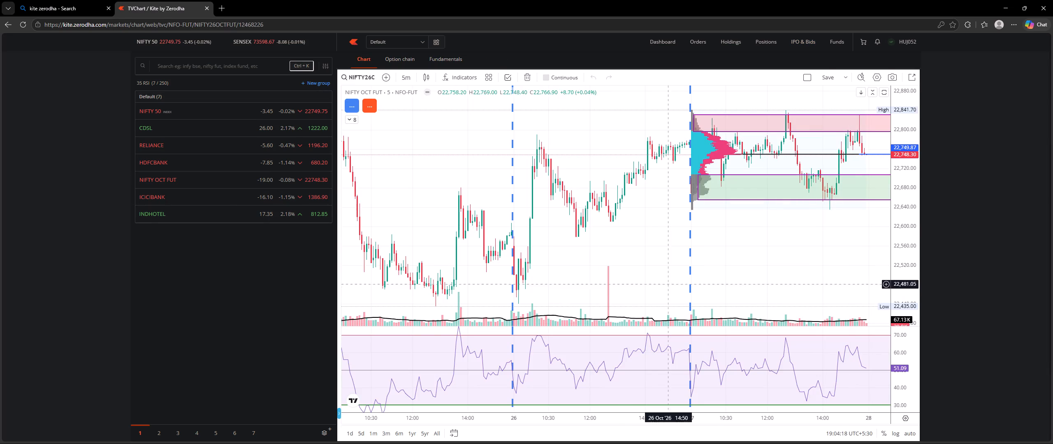
scroll(656, 273, up, 5)
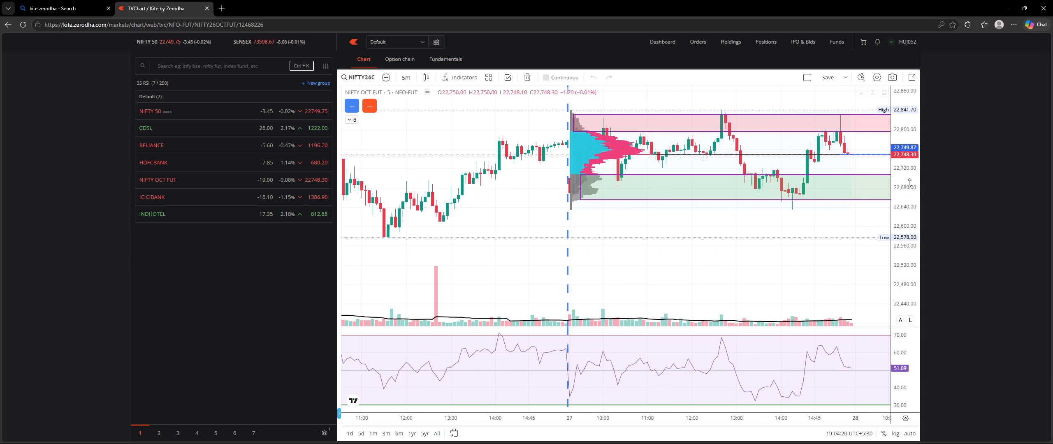
scroll(905, 183, up, 5)
drag(753, 237, 627, 319)
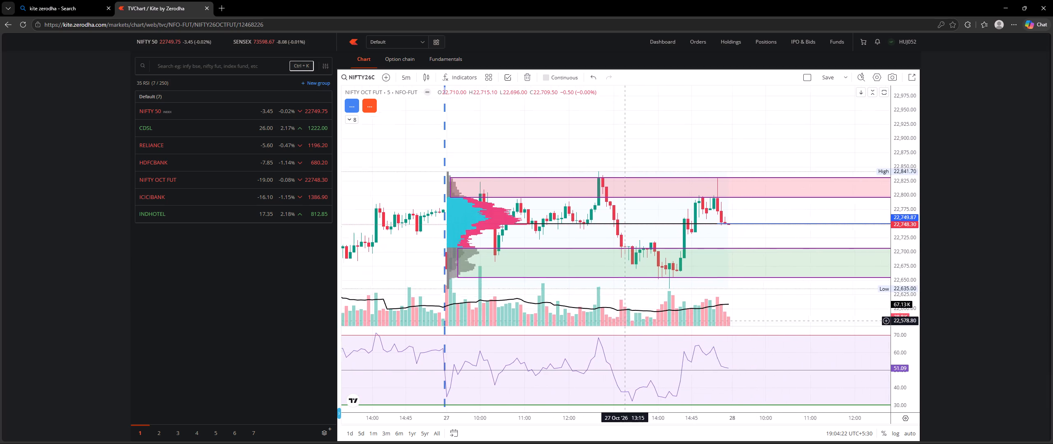
drag(627, 319, 582, 256)
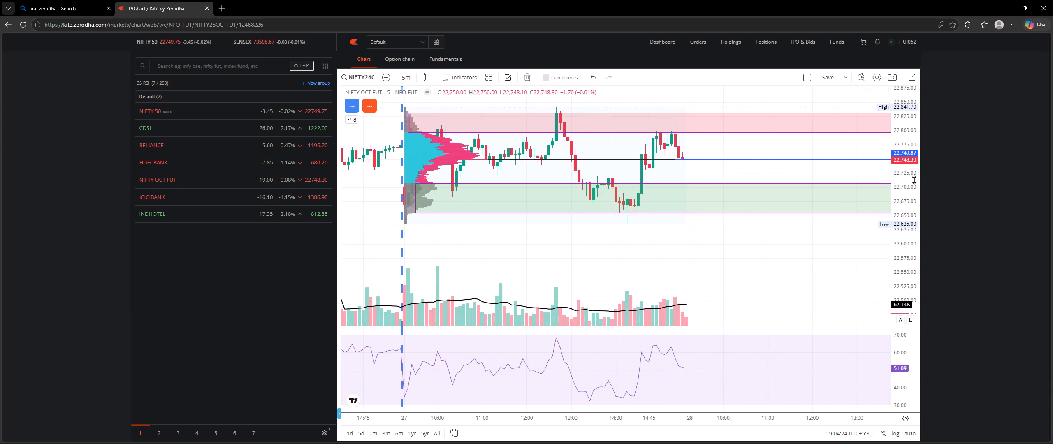
scroll(914, 180, up, 4)
drag(766, 250, 718, 299)
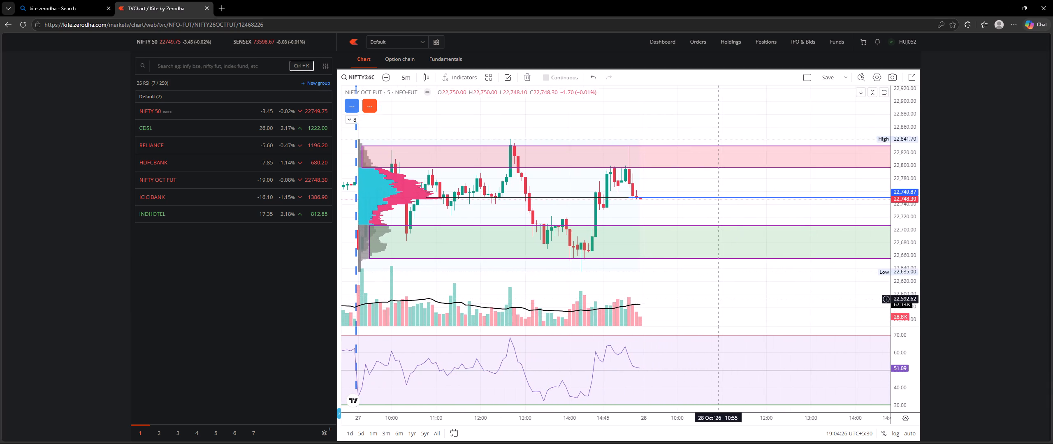
drag(718, 299, 709, 301)
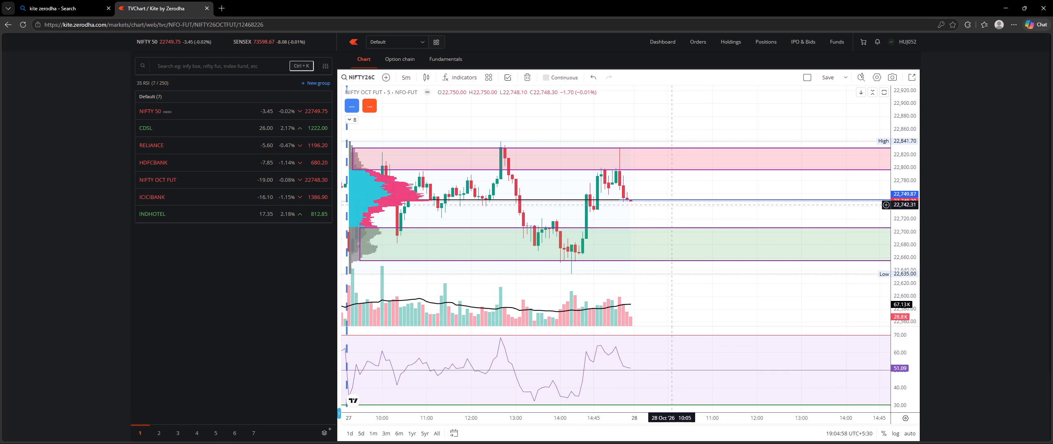
Review the chart's Trading and Canvas settings, including the session breaks line's colour, thickness and style, and accept them as they are.
right_click(694, 125)
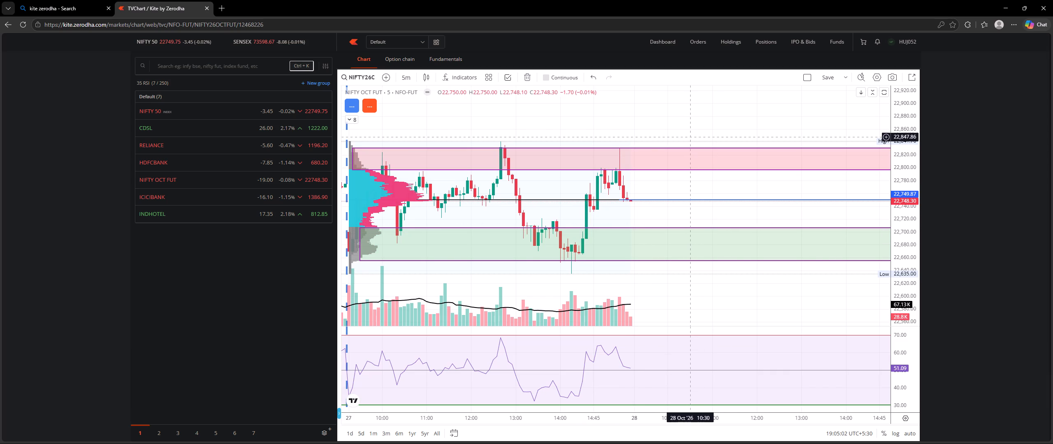
right_click(684, 298)
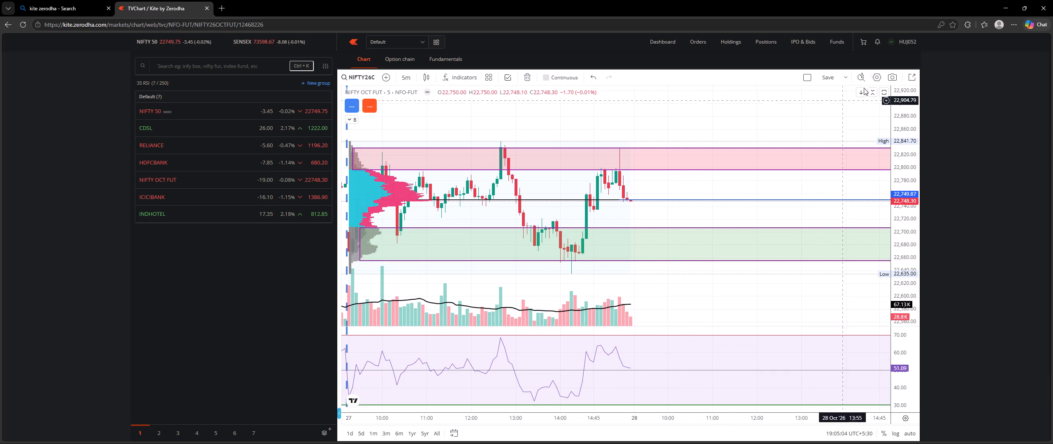
click(881, 80)
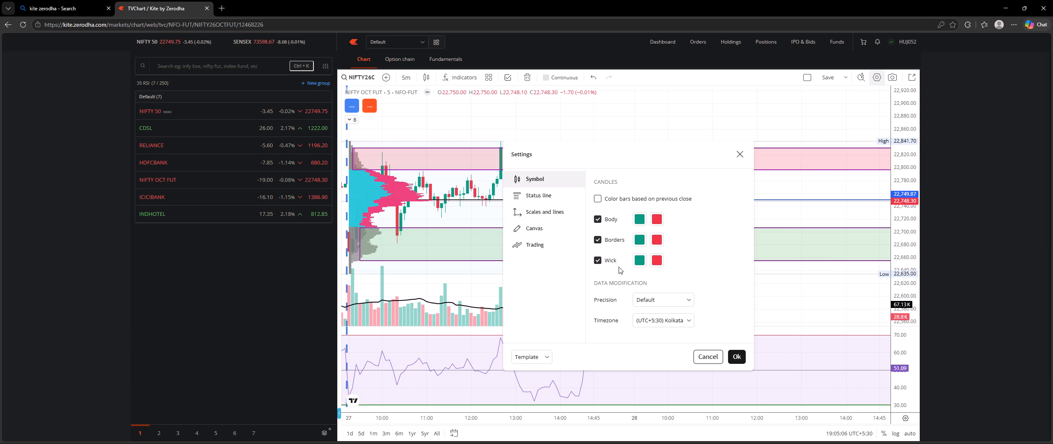
click(535, 243)
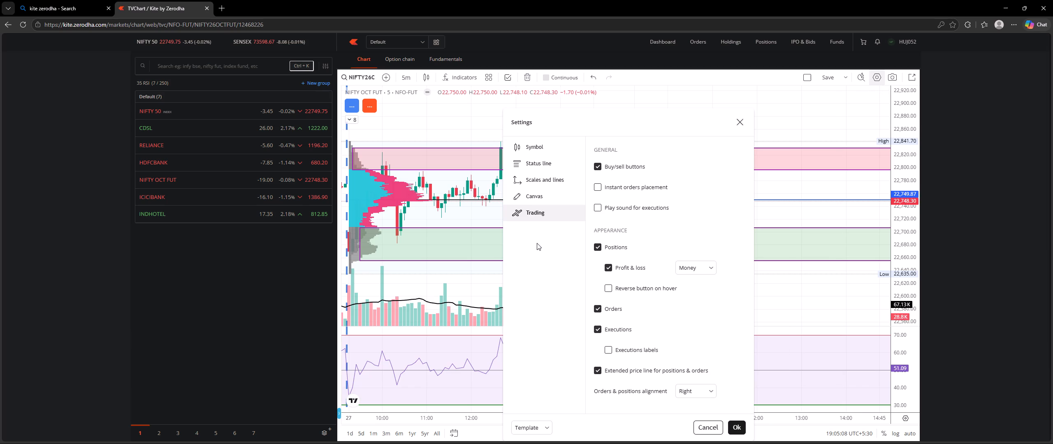
click(539, 192)
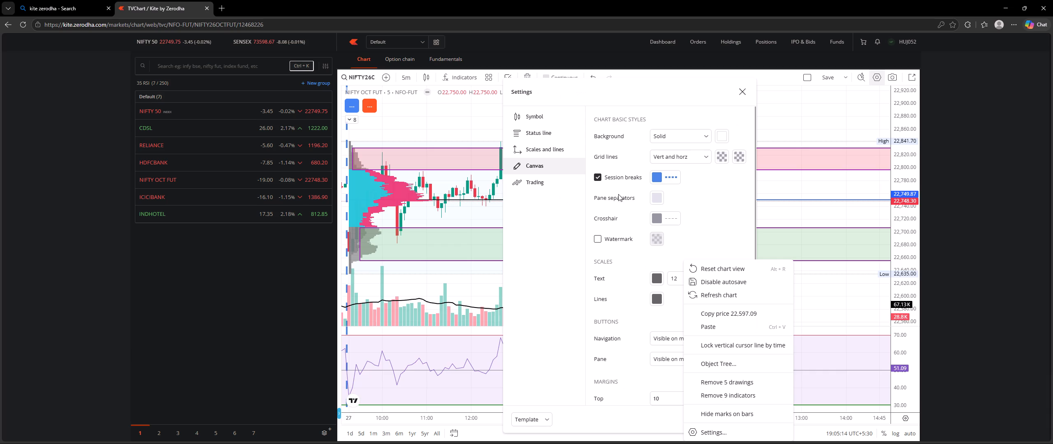
click(673, 181)
click(672, 181)
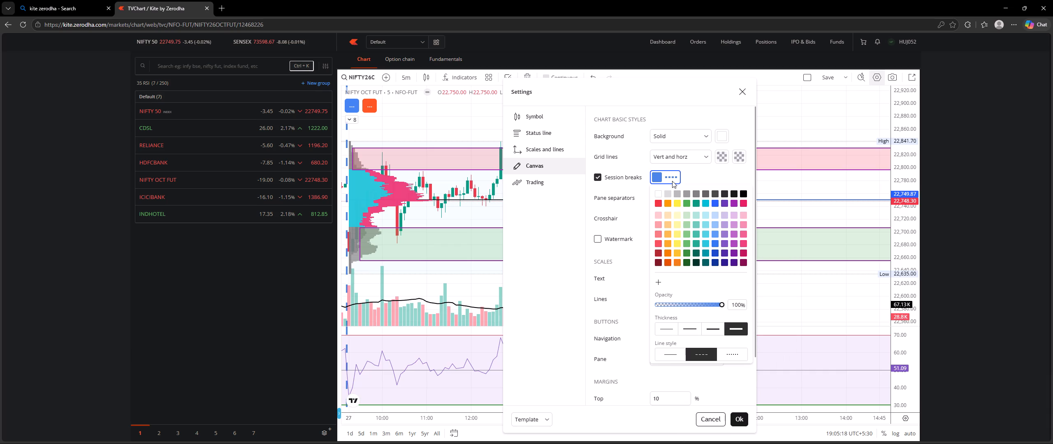
click(739, 416)
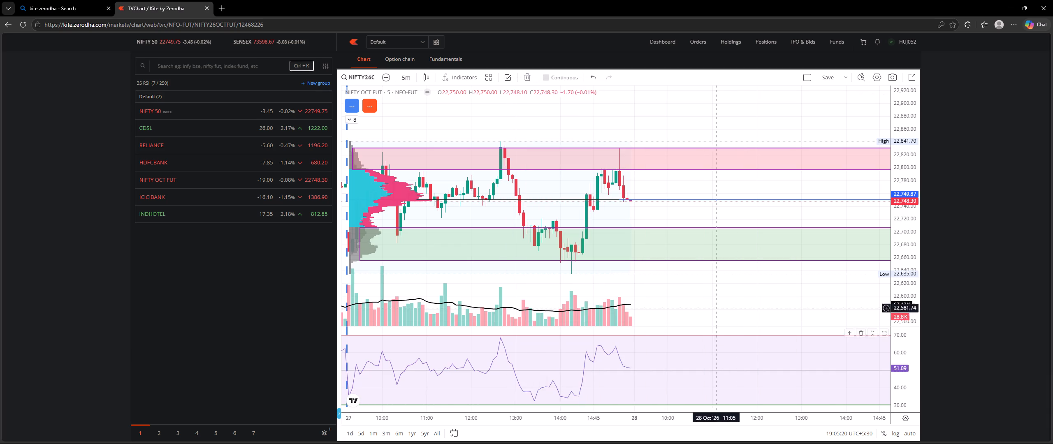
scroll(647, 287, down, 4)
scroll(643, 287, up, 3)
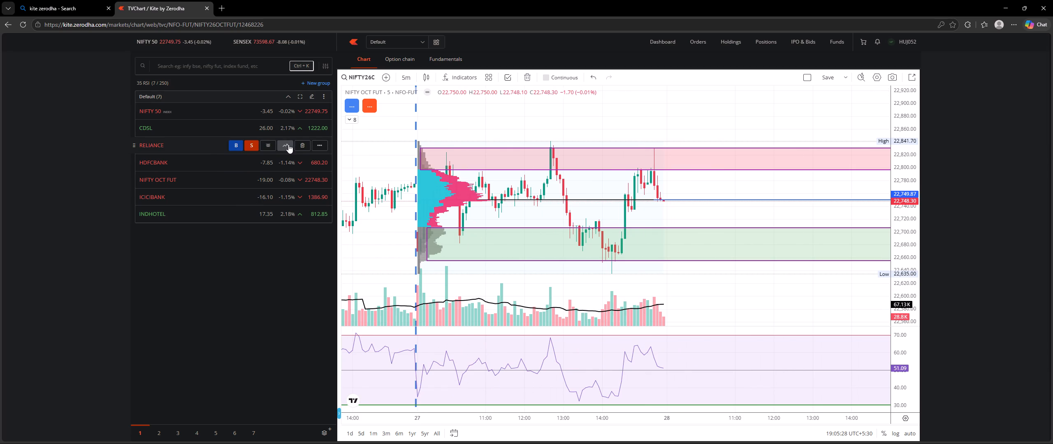
Open the RELIANCE chart from the watchlist and set its time interval to 1 day.
click(288, 144)
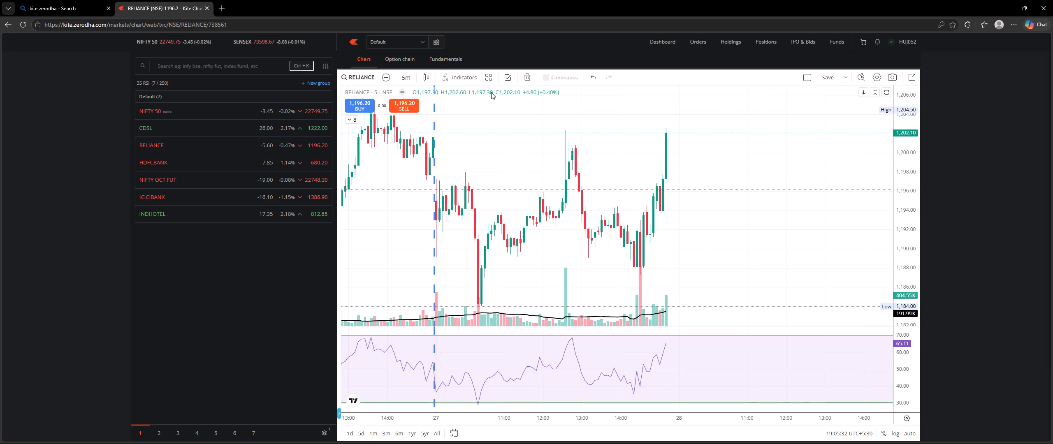
click(405, 77)
scroll(410, 288, down, 2)
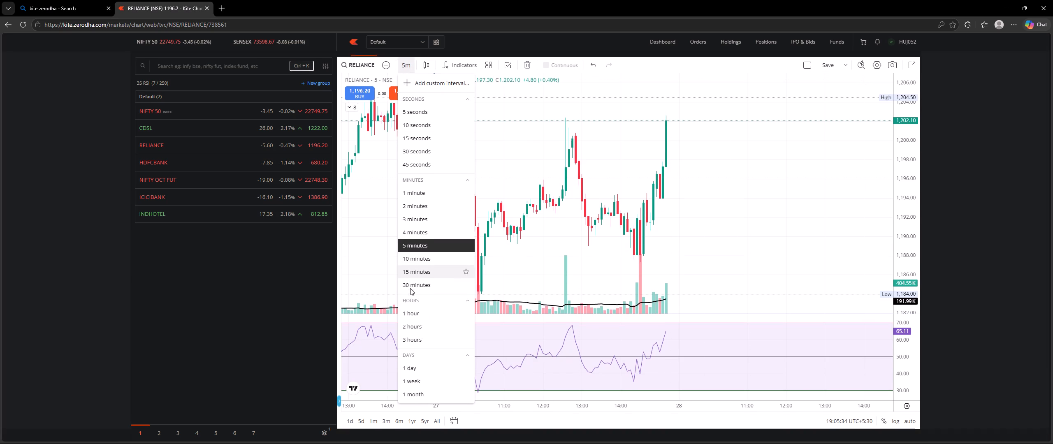
click(423, 298)
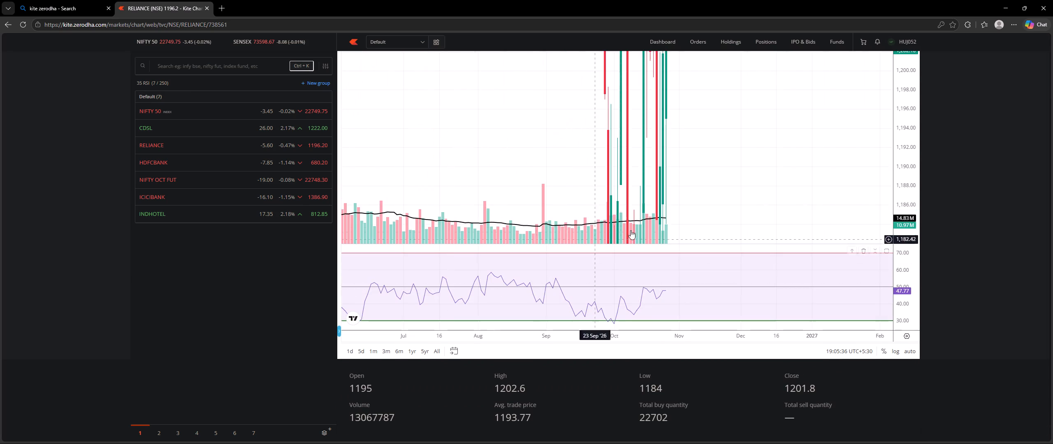
Examine RELIANCE's recent daily candles and the horizontal price levels around them, with a wider price range in view.
scroll(916, 126, down, 17)
scroll(899, 139, down, 7)
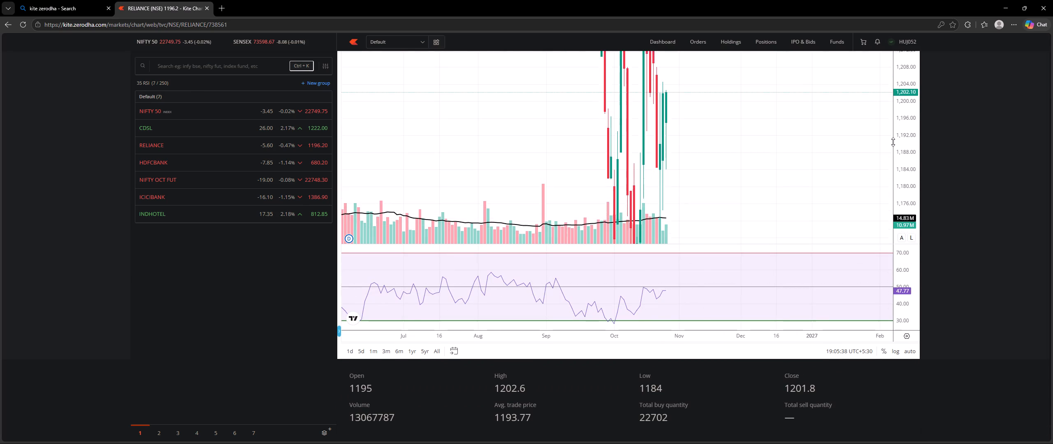
scroll(892, 140, down, 18)
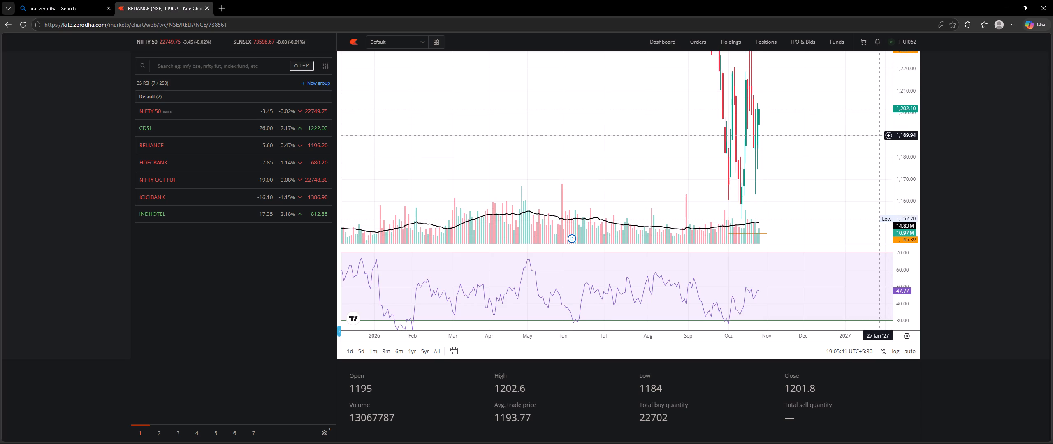
scroll(908, 132, up, 5)
scroll(908, 135, down, 8)
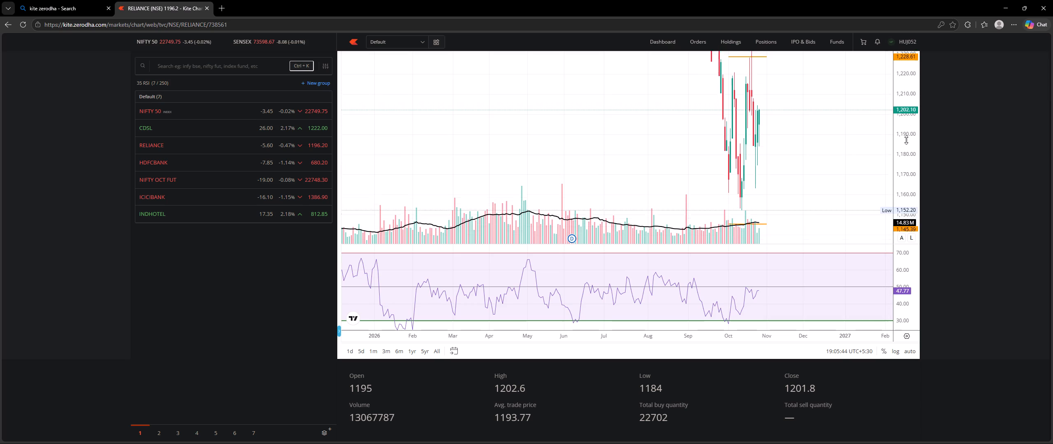
scroll(906, 140, down, 16)
scroll(902, 143, down, 5)
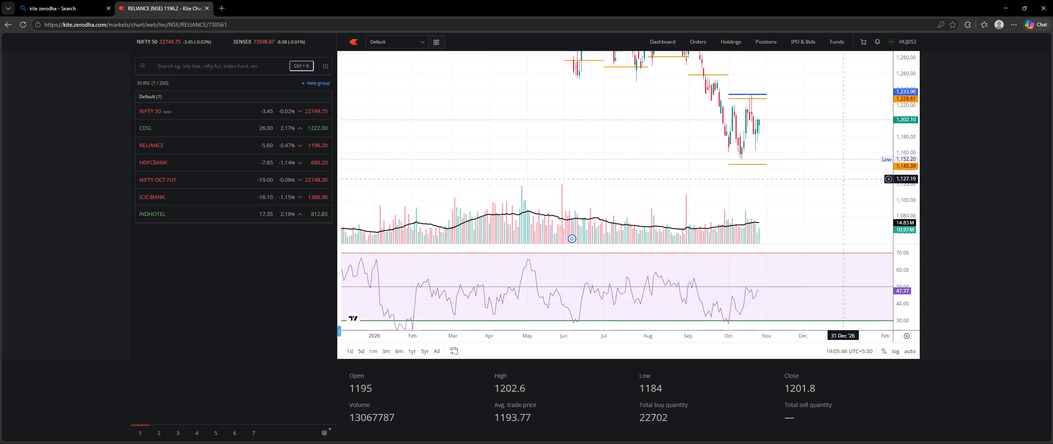
scroll(791, 185, up, 5)
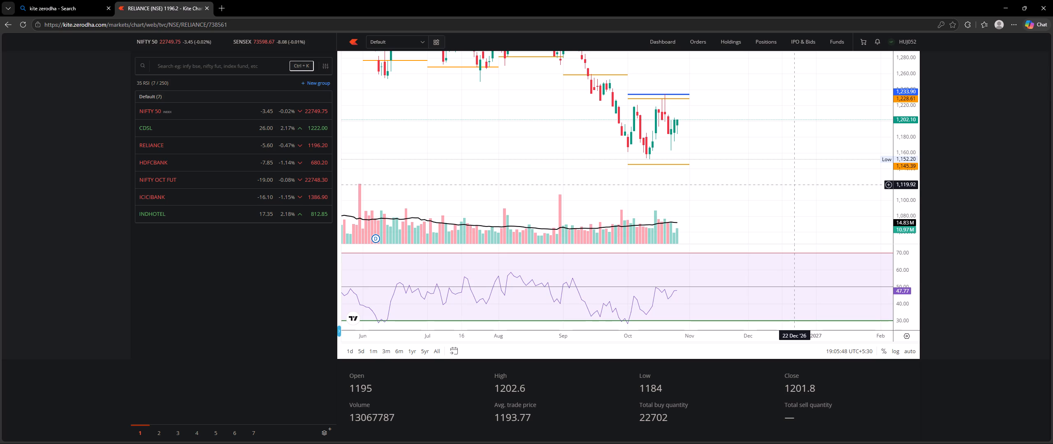
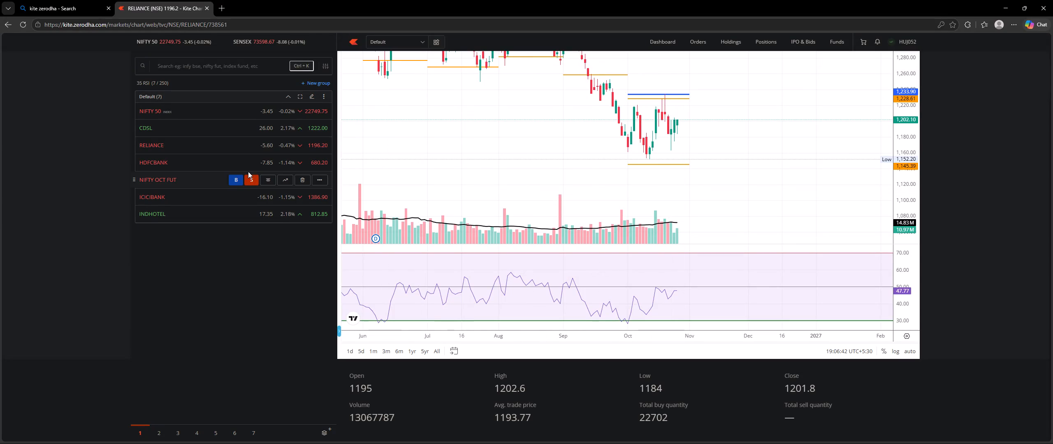
Open the CDSL chart from the watchlist and examine its daily candles over a longer period and wider price range.
click(288, 129)
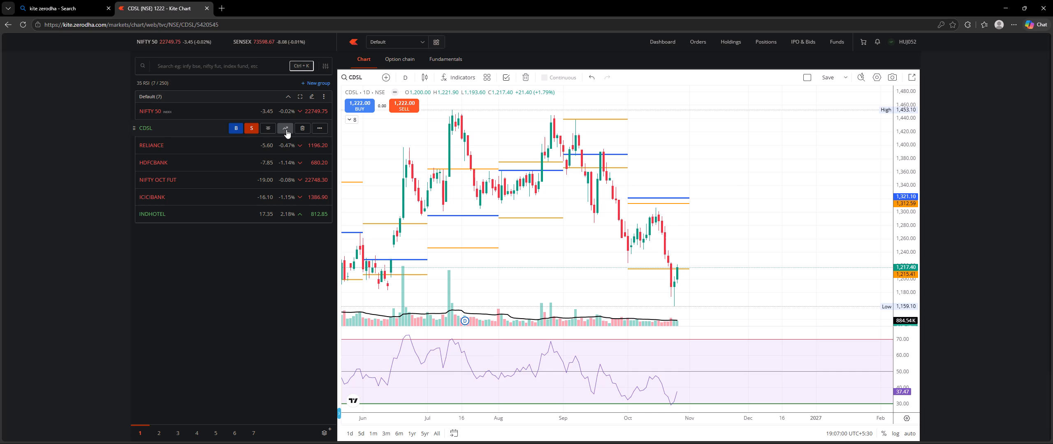
scroll(568, 231, down, 4)
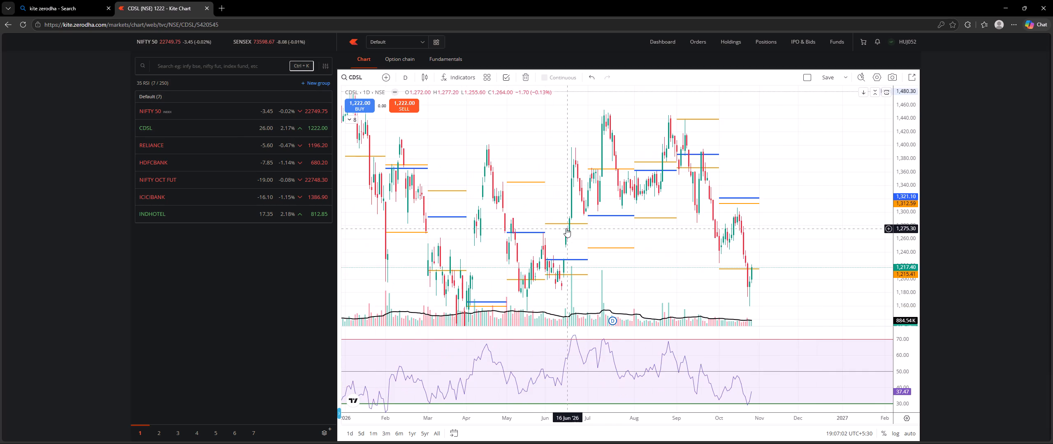
scroll(910, 186, down, 6)
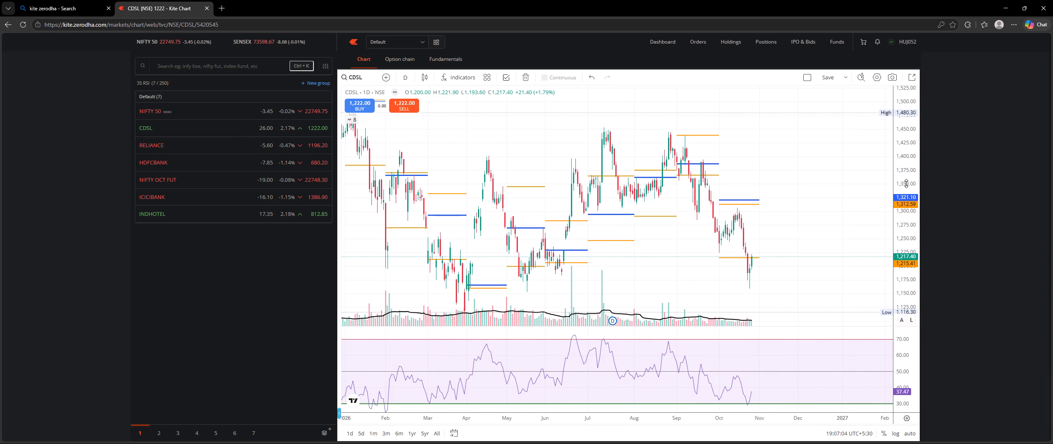
scroll(906, 183, down, 6)
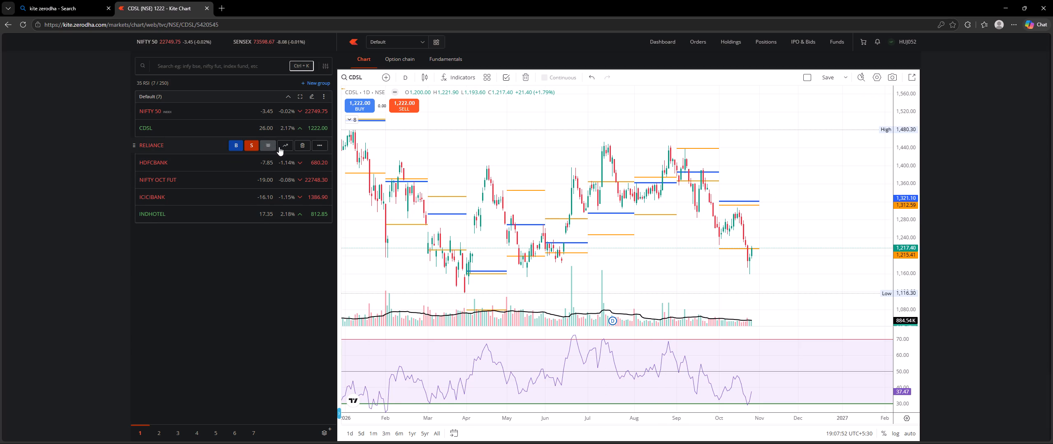
Reopen the RELIANCE chart and examine its recent daily candles against the horizontal price levels and volume.
click(287, 147)
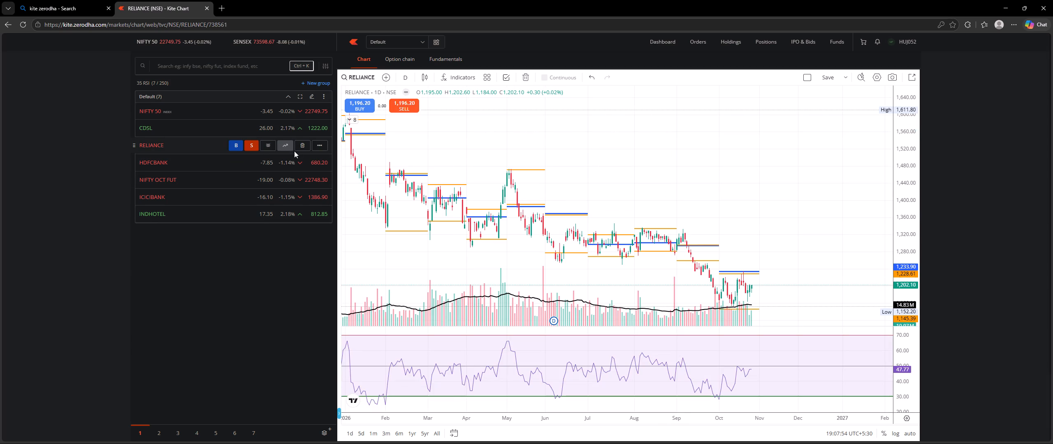
drag(701, 190, 660, 113)
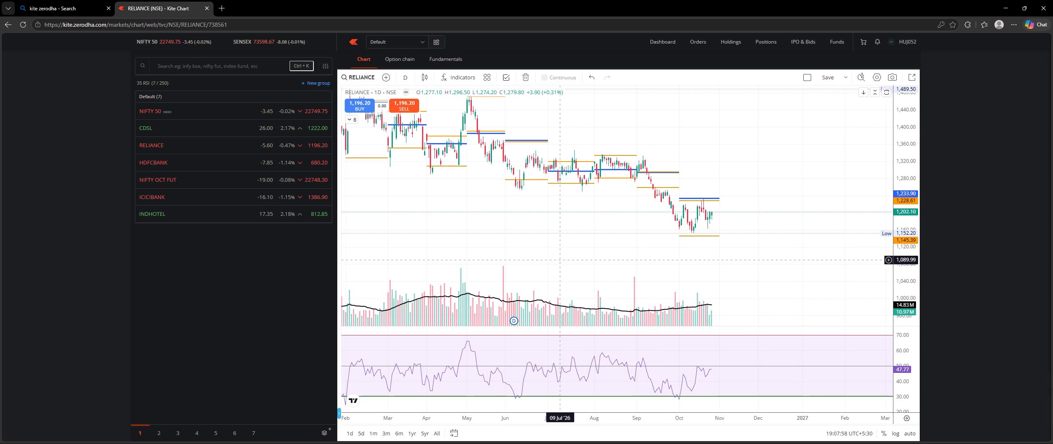
scroll(559, 260, up, 3)
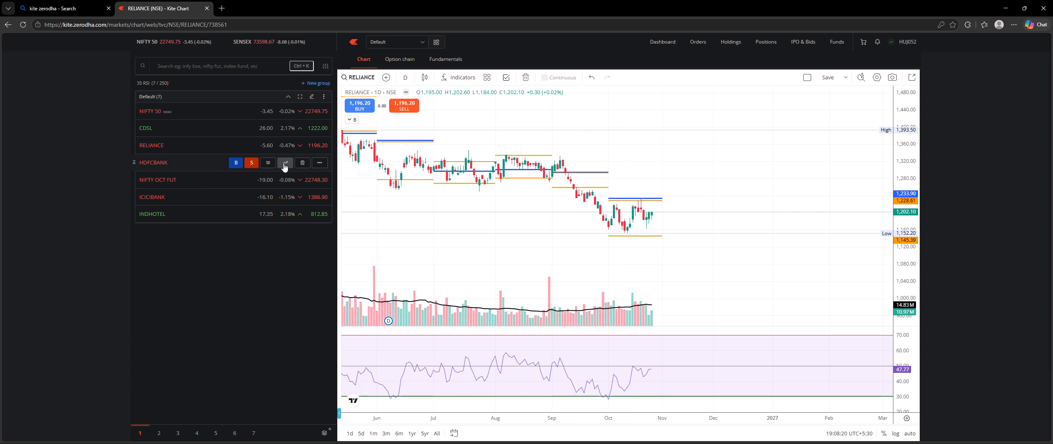
Review the daily charts of the bank stocks HDFCBANK and ICICIBANK from the watchlist.
click(286, 163)
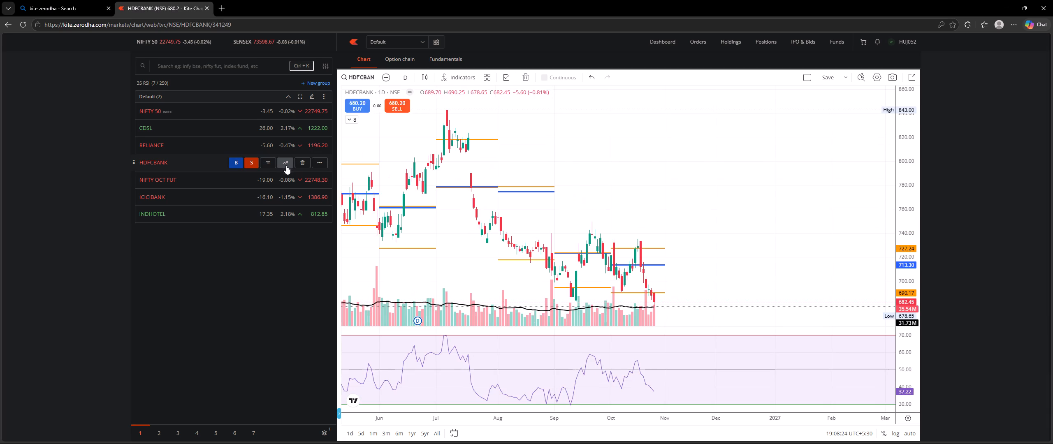
click(284, 197)
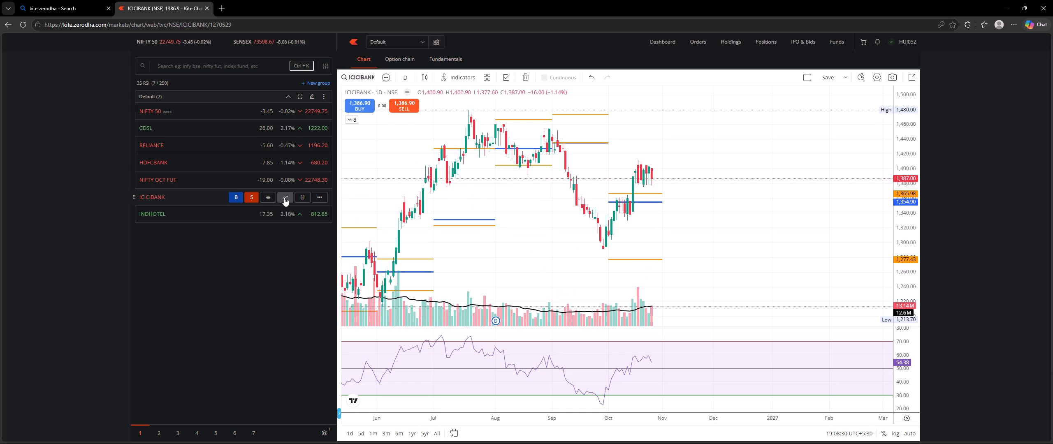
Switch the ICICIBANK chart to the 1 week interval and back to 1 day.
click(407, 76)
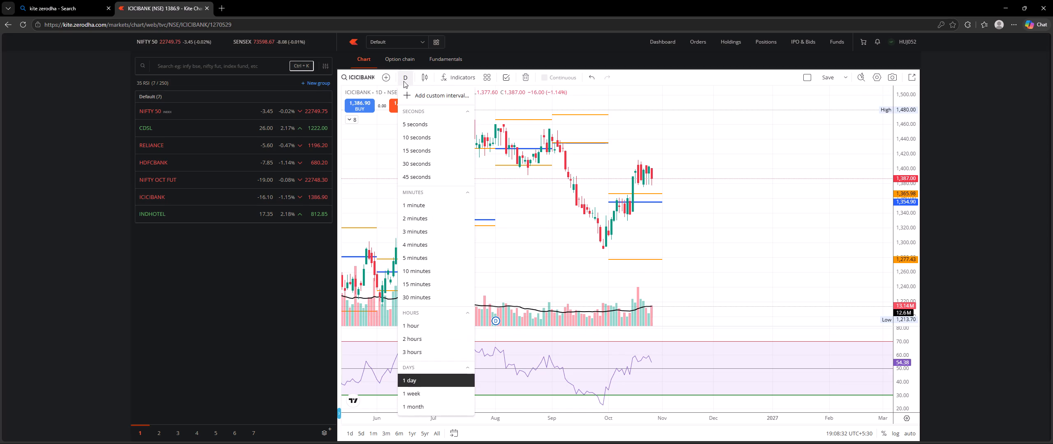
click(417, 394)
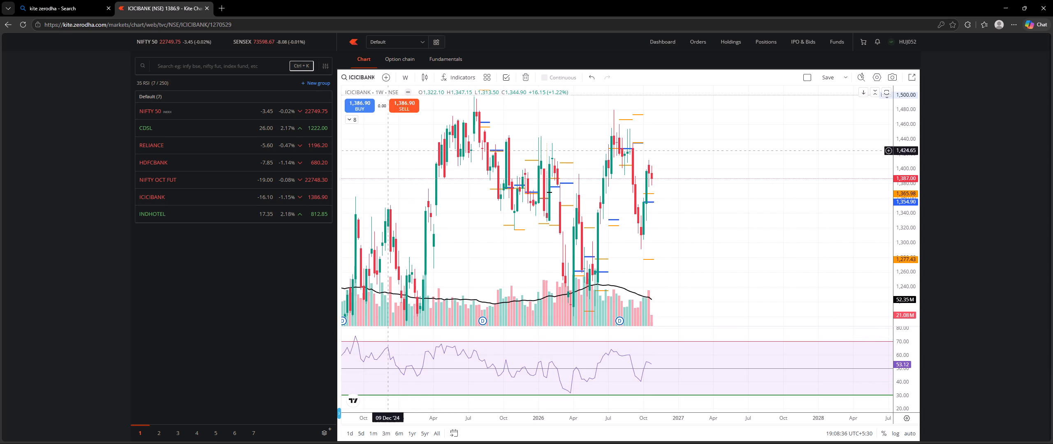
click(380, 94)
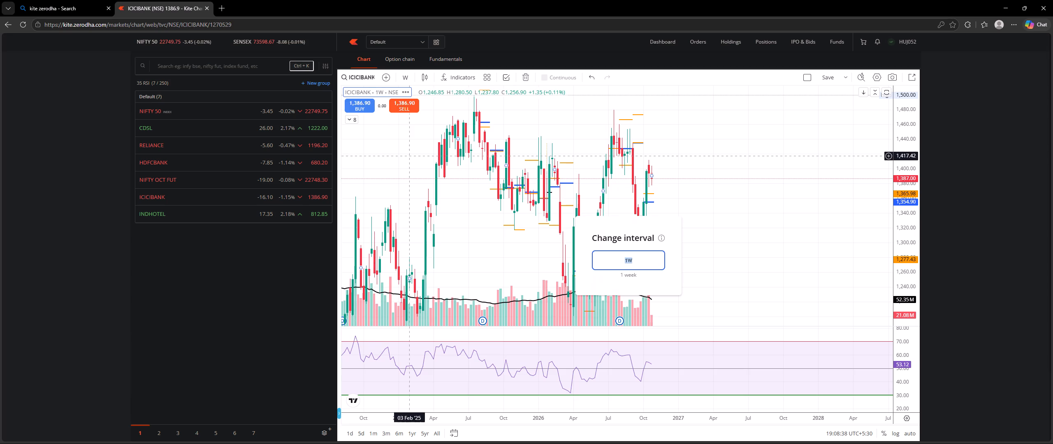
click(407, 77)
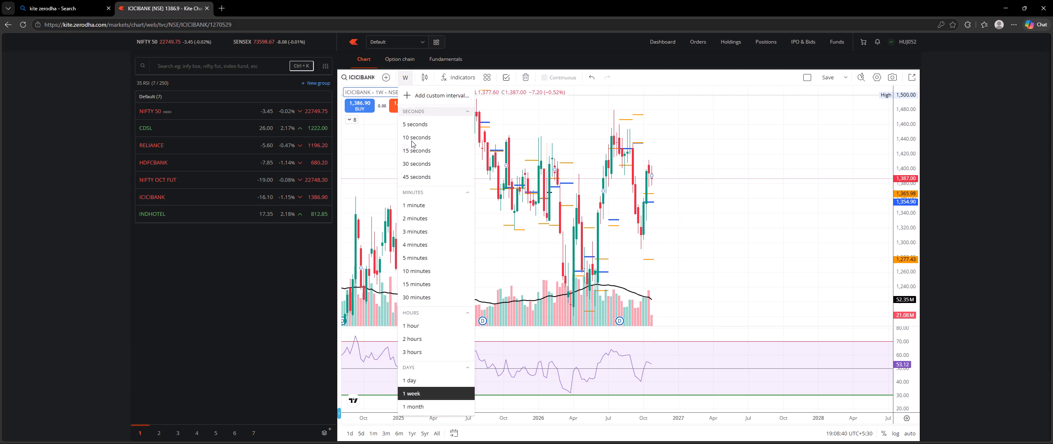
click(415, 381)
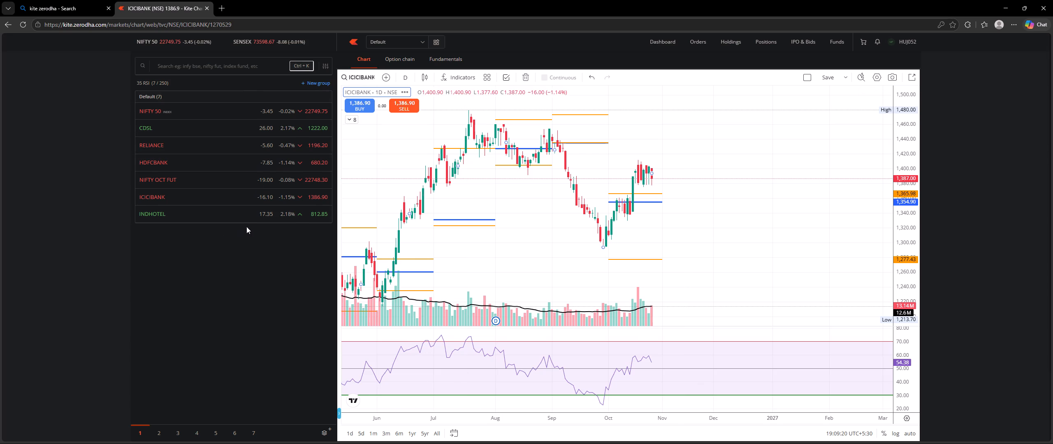
Open the INDHOTEL daily chart from the watchlist and examine its price levels and RSI.
click(288, 214)
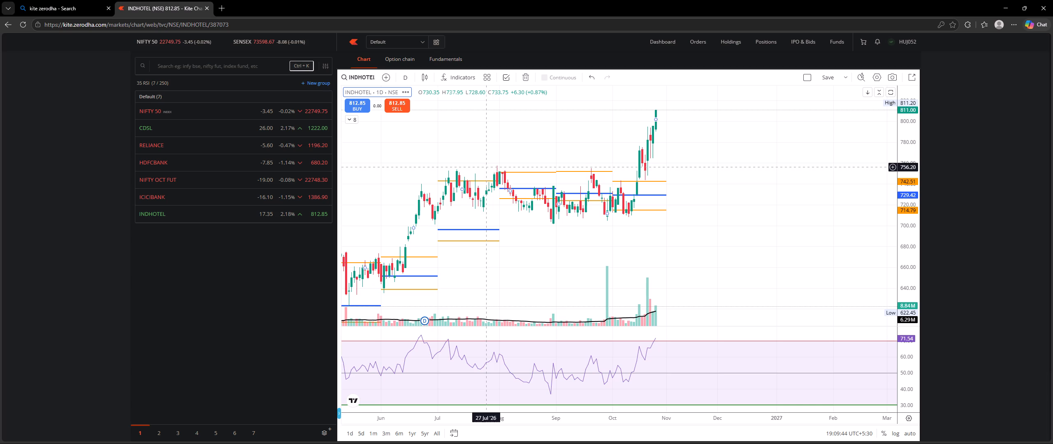
Review the daily charts of ANGELONE, TCS, INFY, HCLTECH and BSE in turn from watchlist 2.
click(157, 432)
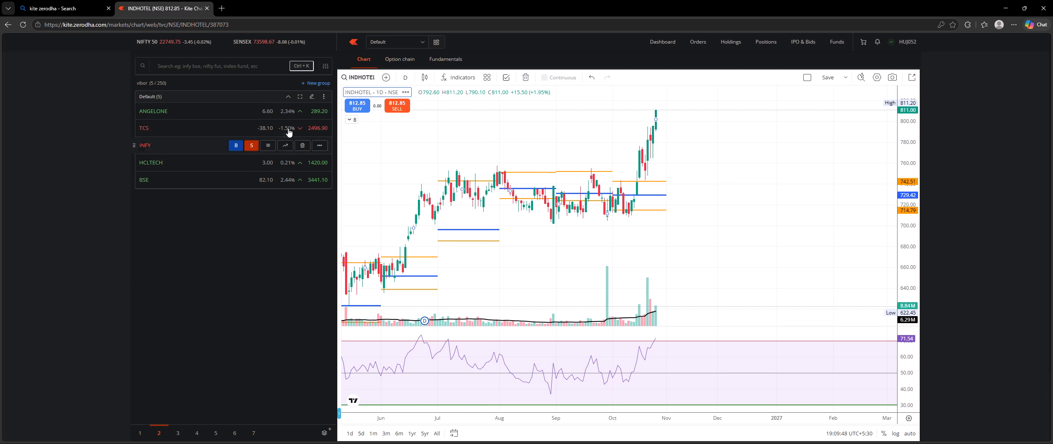
click(288, 111)
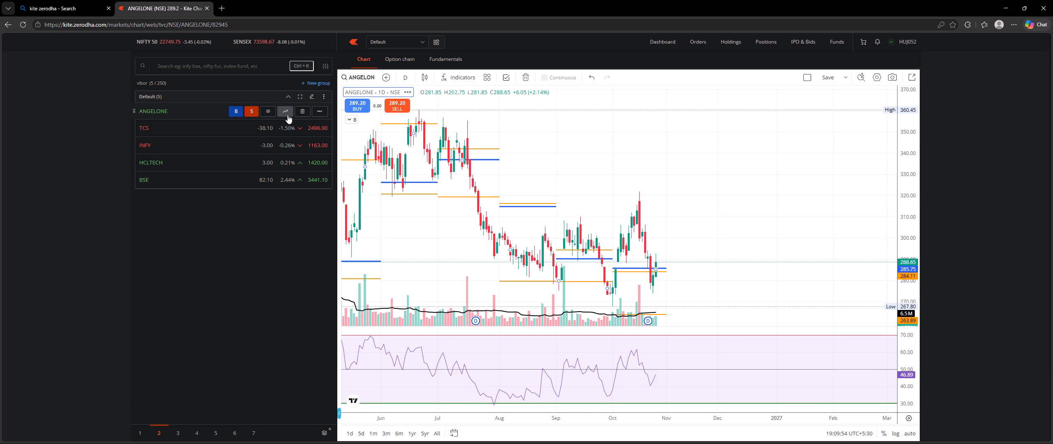
click(287, 126)
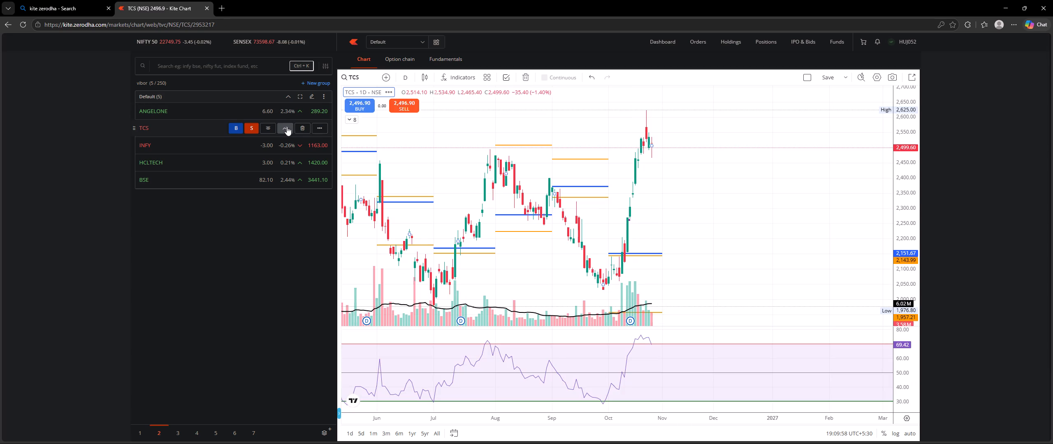
click(285, 144)
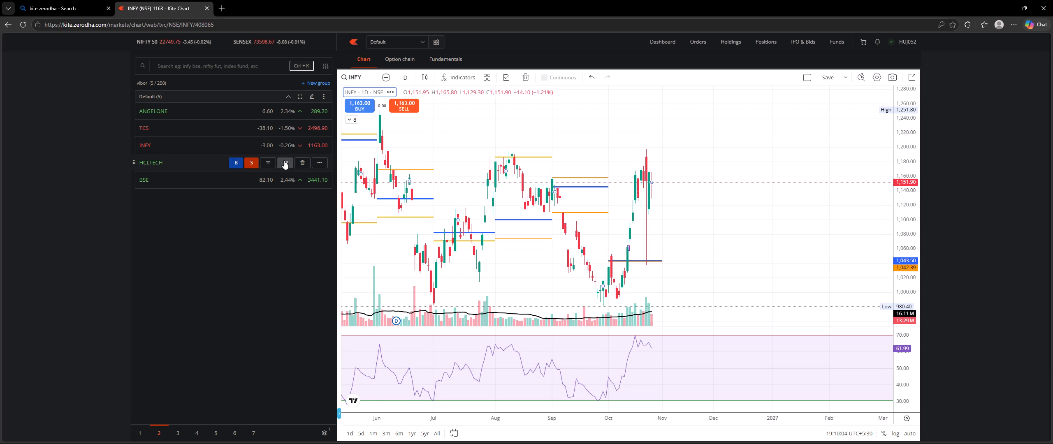
click(284, 160)
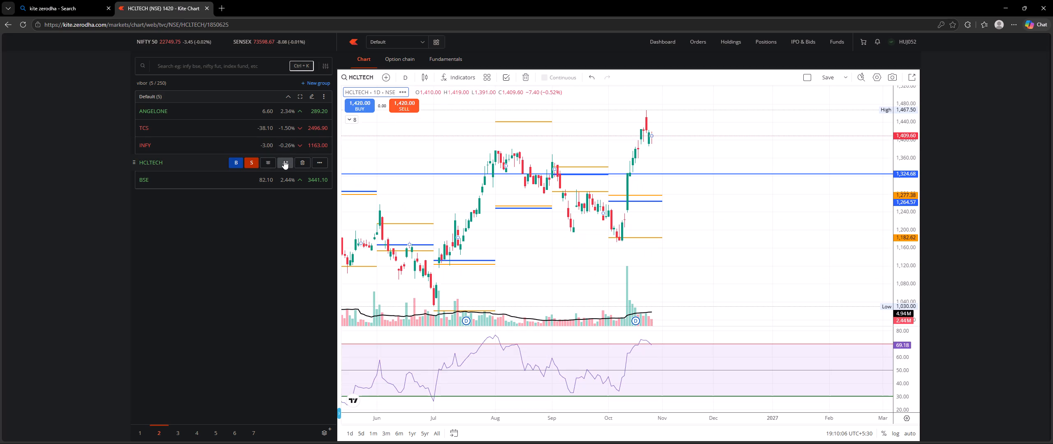
click(283, 182)
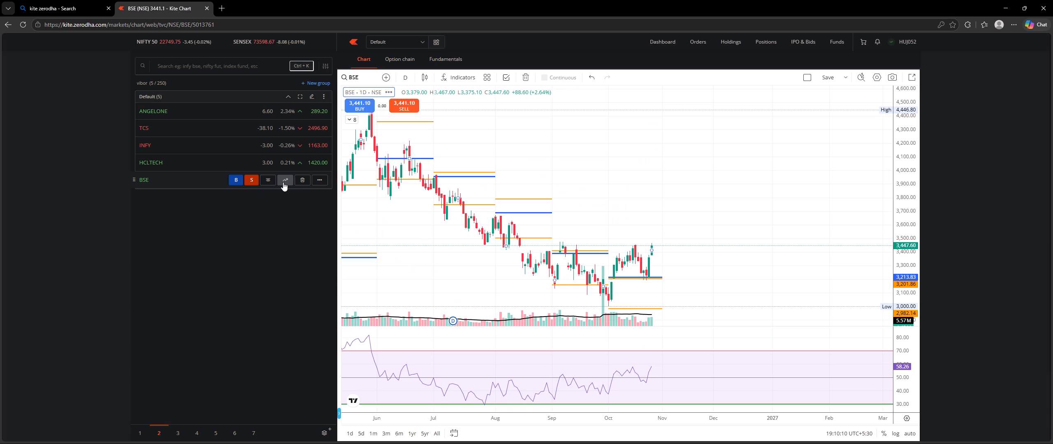
Look over the index symbols in watchlist 3 and the funds in the ETF watchlist.
click(178, 435)
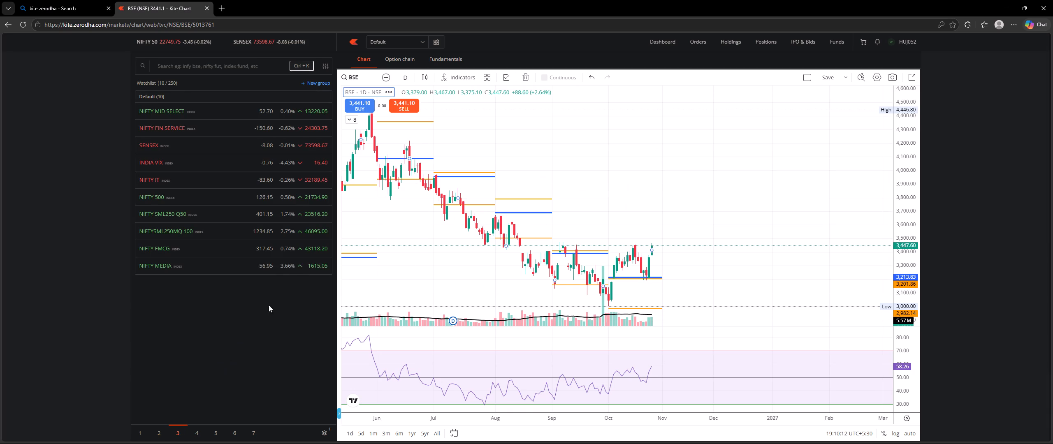
click(196, 436)
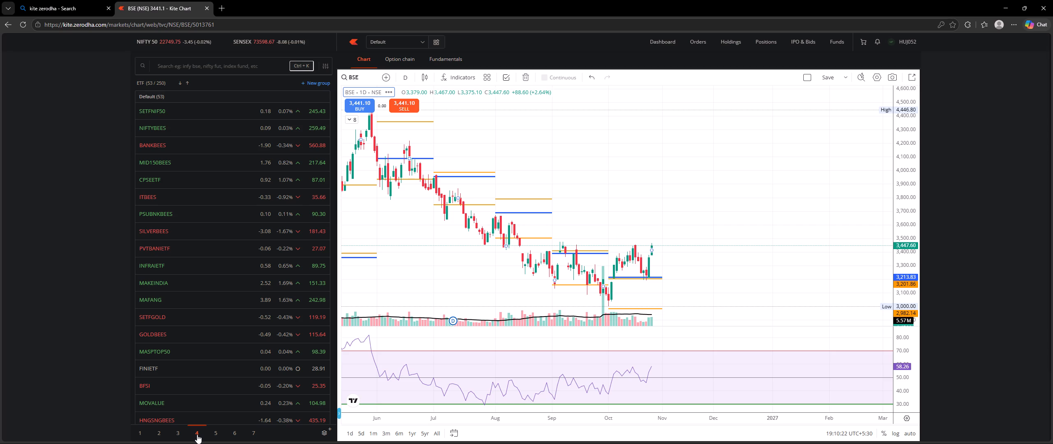
click(197, 435)
Review the daily charts of WAAREEENER, NTPC, BAJAJ-AUTO and VEDL in turn from the Stock options watchlist.
click(215, 434)
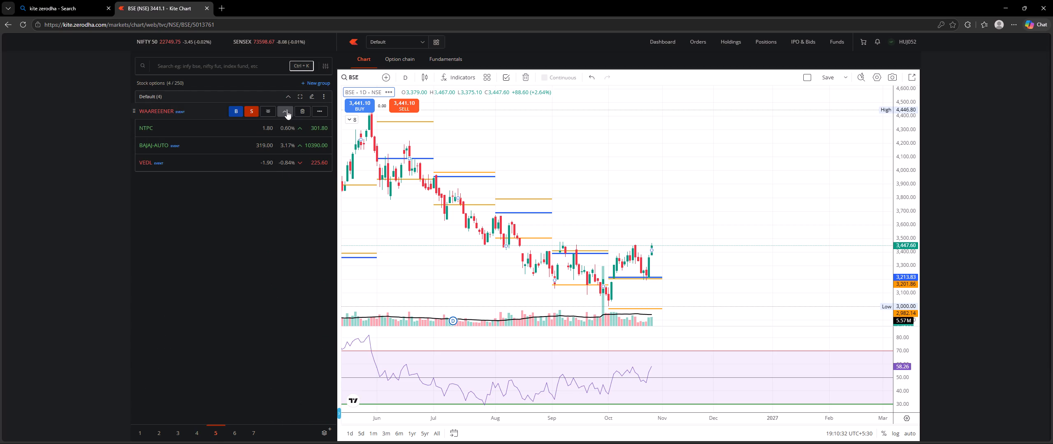
click(286, 110)
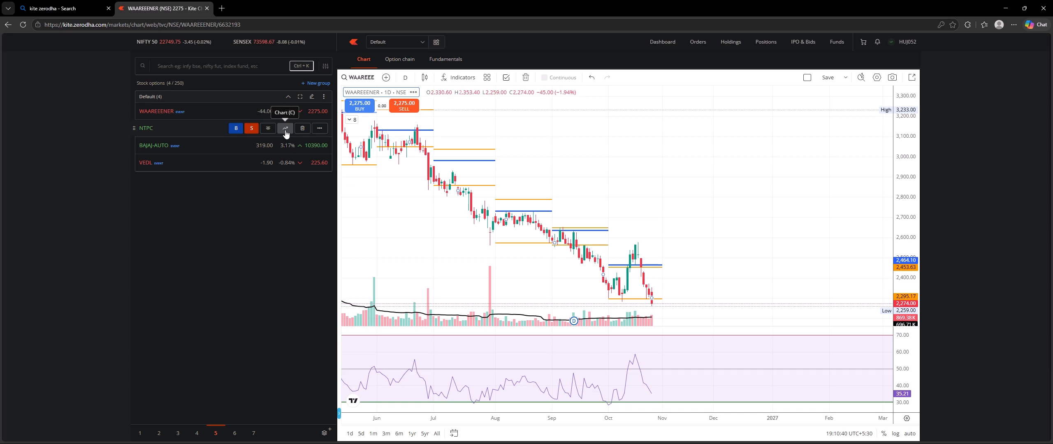
click(285, 130)
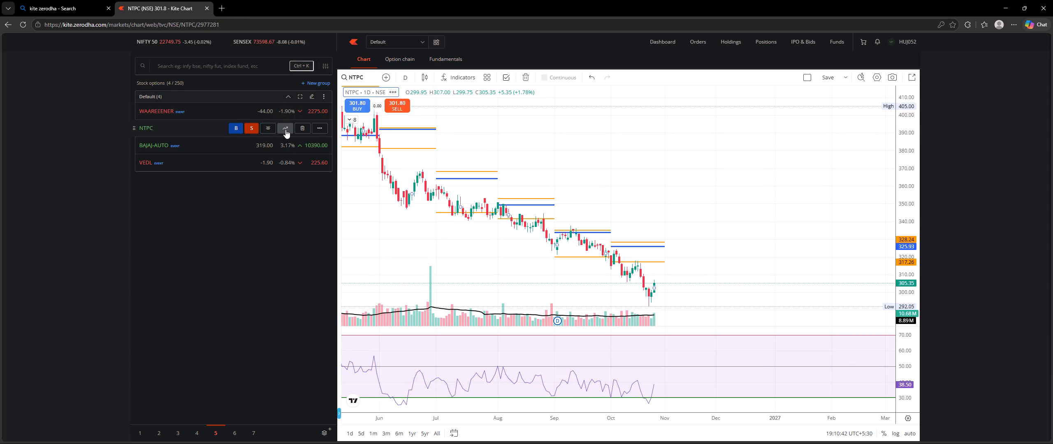
click(284, 147)
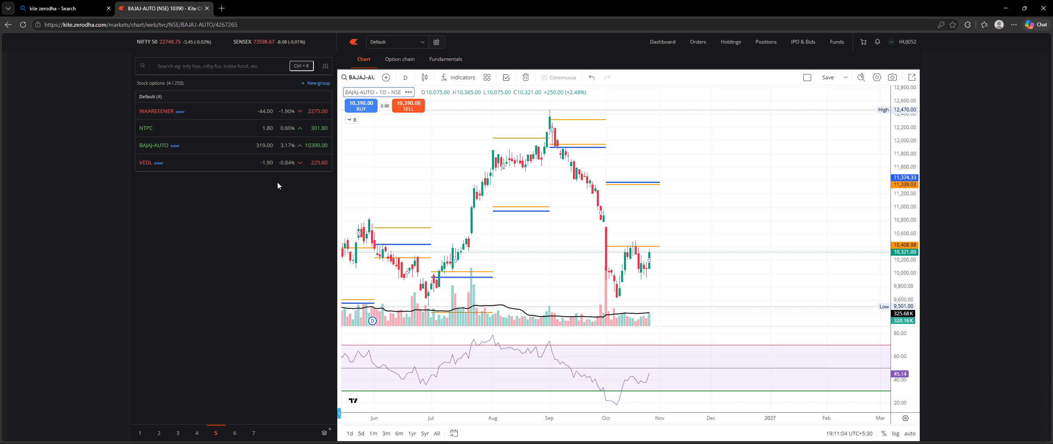
click(285, 160)
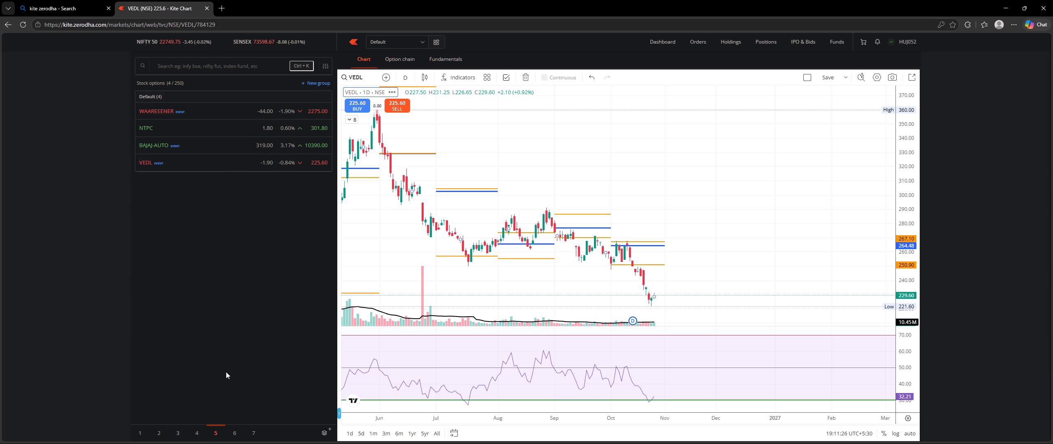
Look over the symbols in watchlists 6 and 7.
click(231, 432)
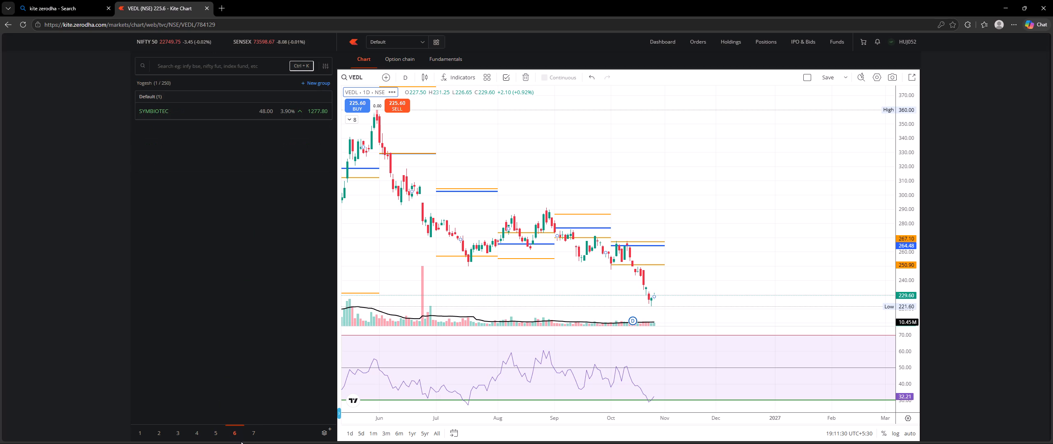
click(253, 431)
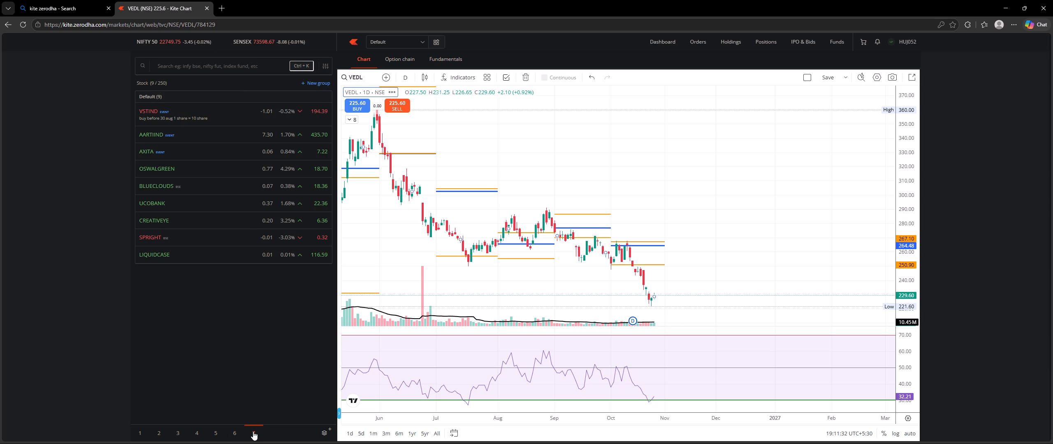
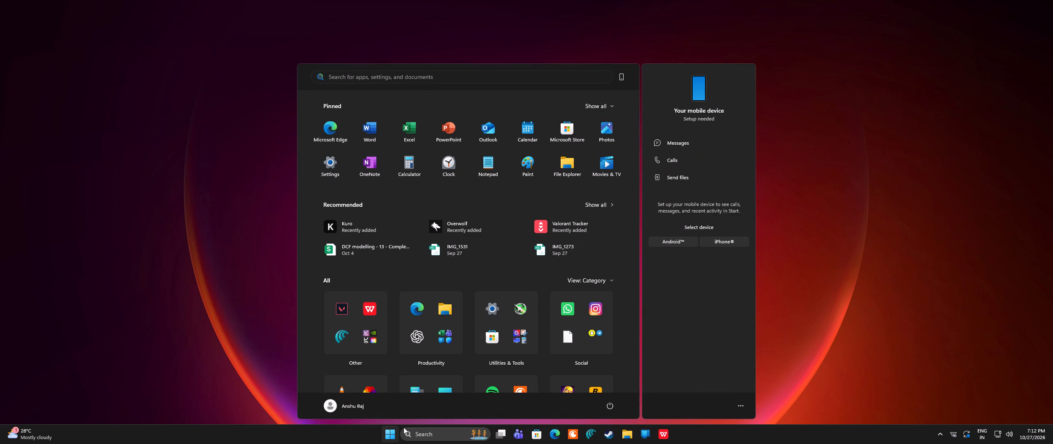
Bring up the Windows power options for the computer.
click(614, 410)
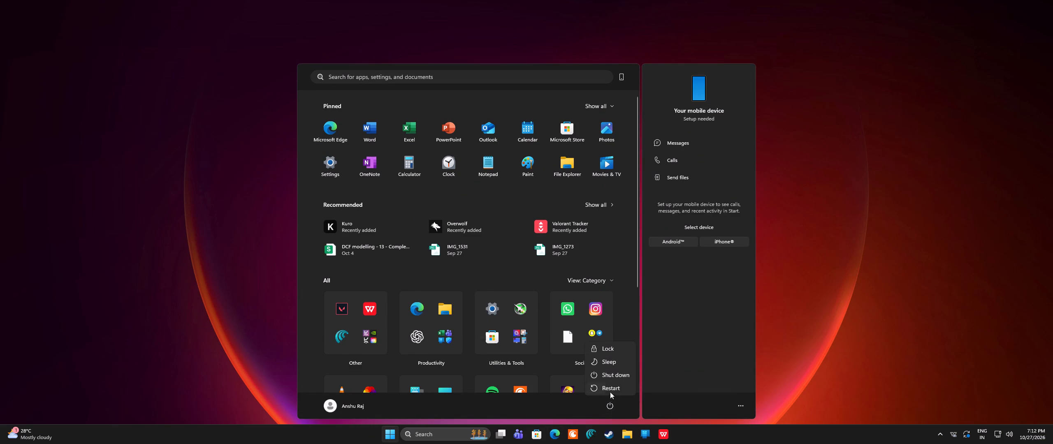